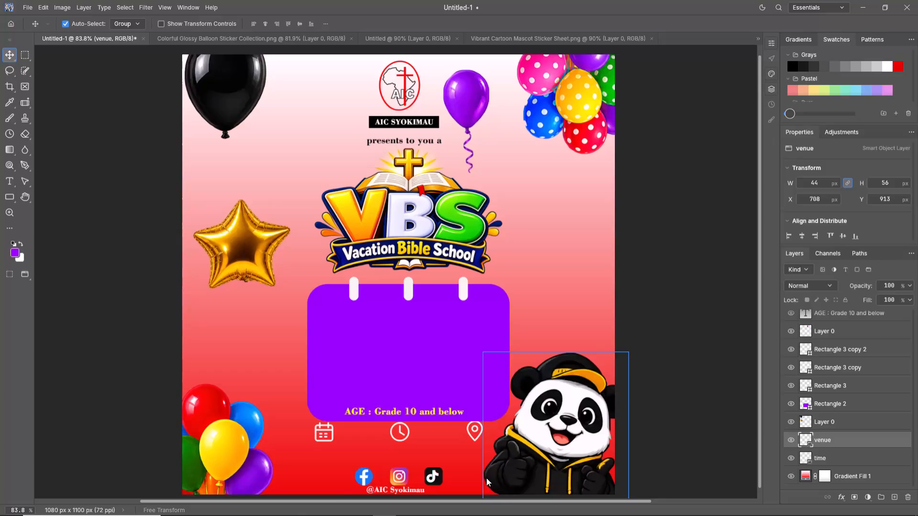
Add a centred two-line text reading "16-20th November" and "2026" between the gold star and the lower balloon cluster.
click(10, 177)
click(229, 353)
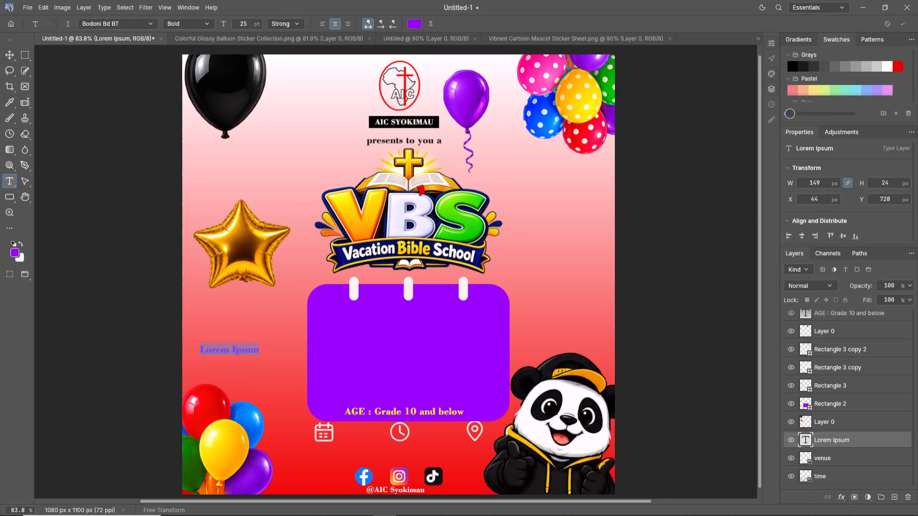
key(1)
key(6)
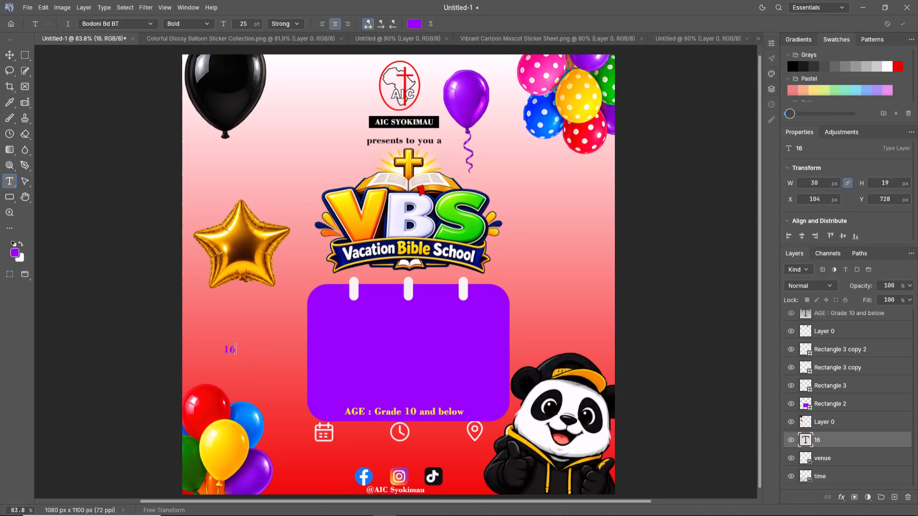
key(minus)
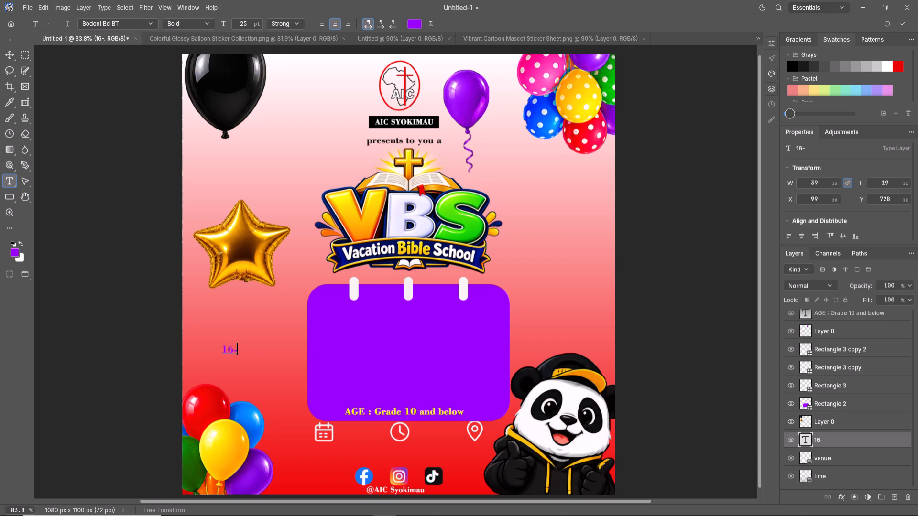
text(20)
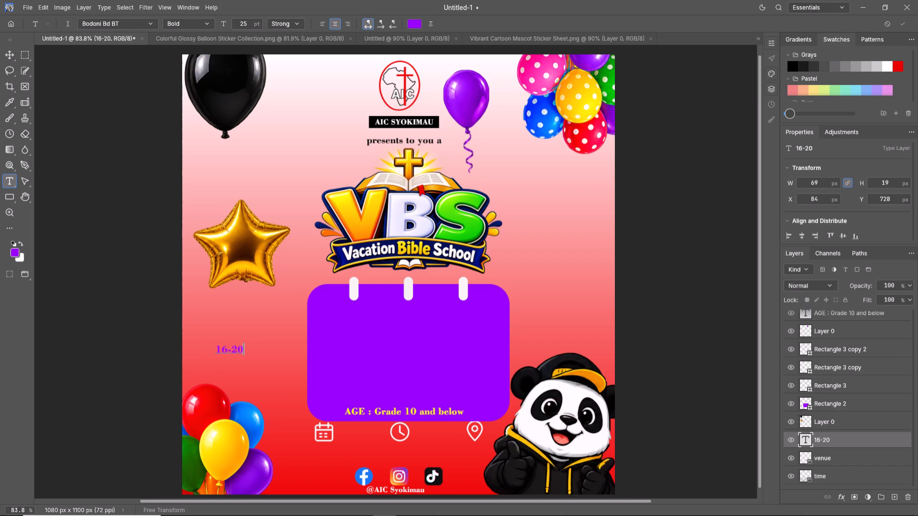
text(th)
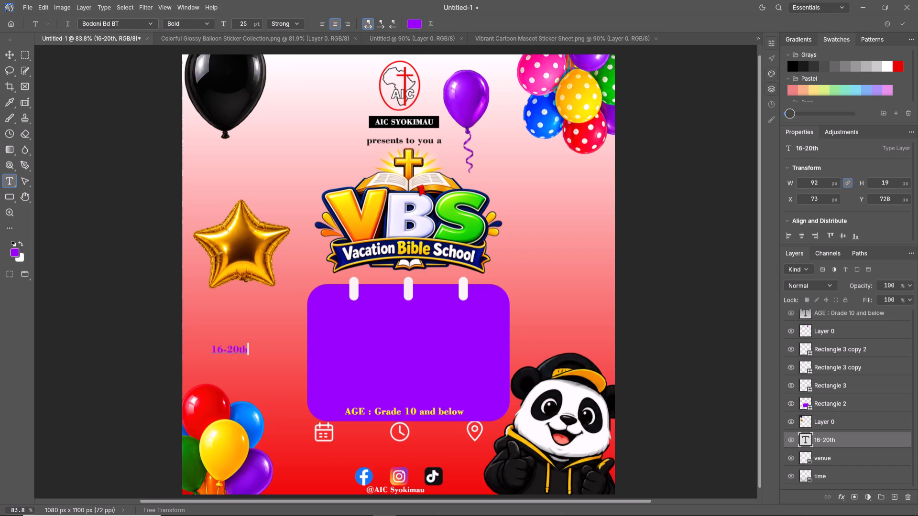
key(space)
key(n)
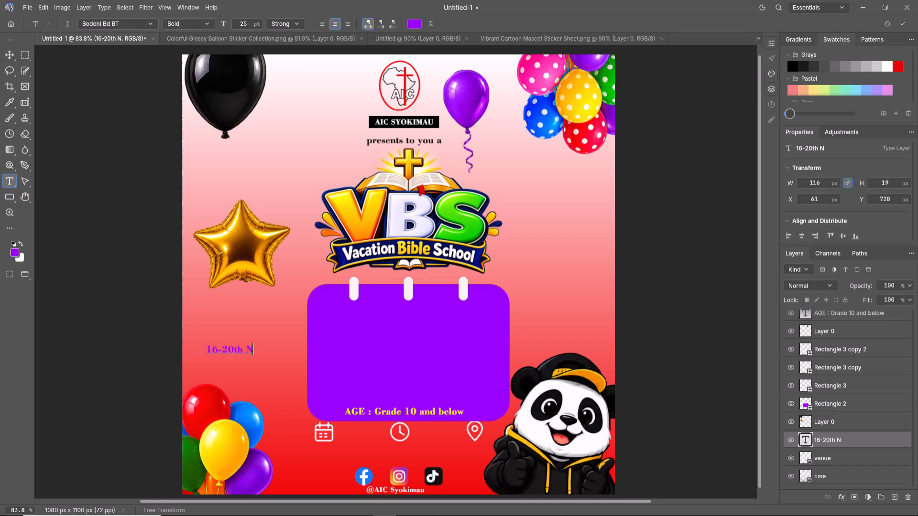
text(ov)
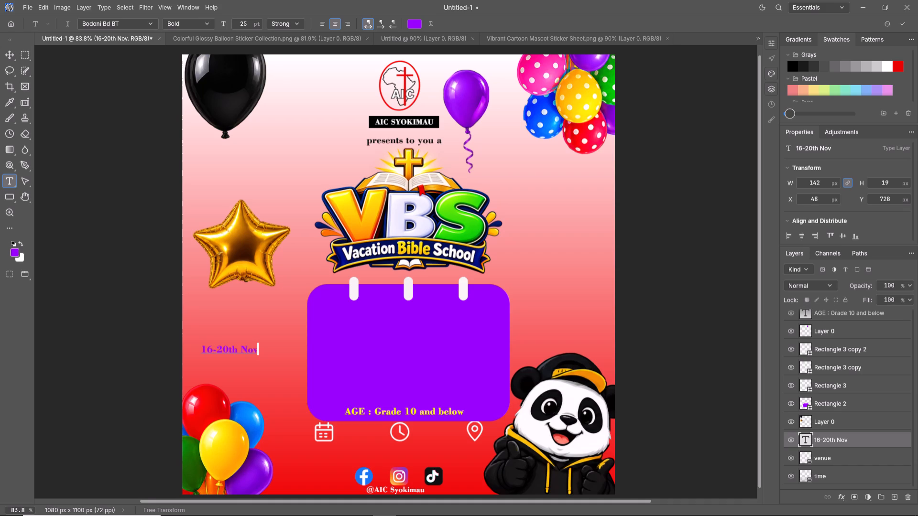
key(e)
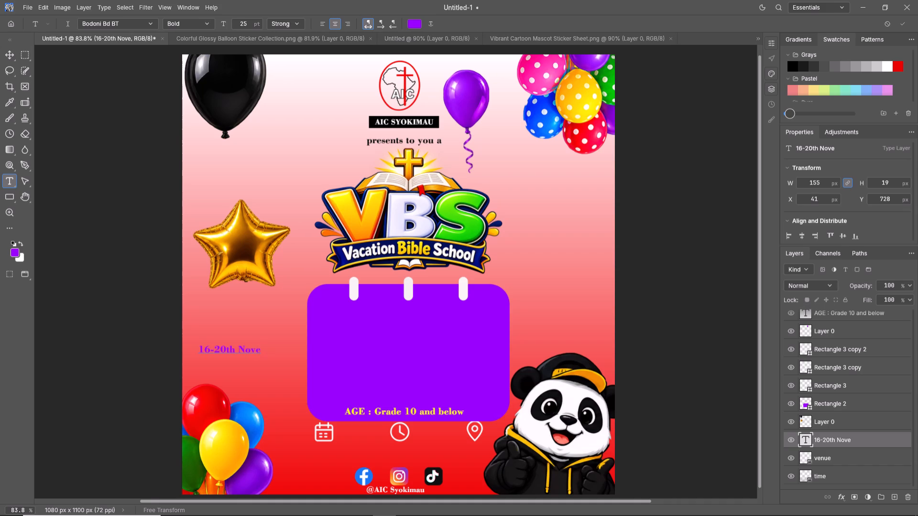
text(mber)
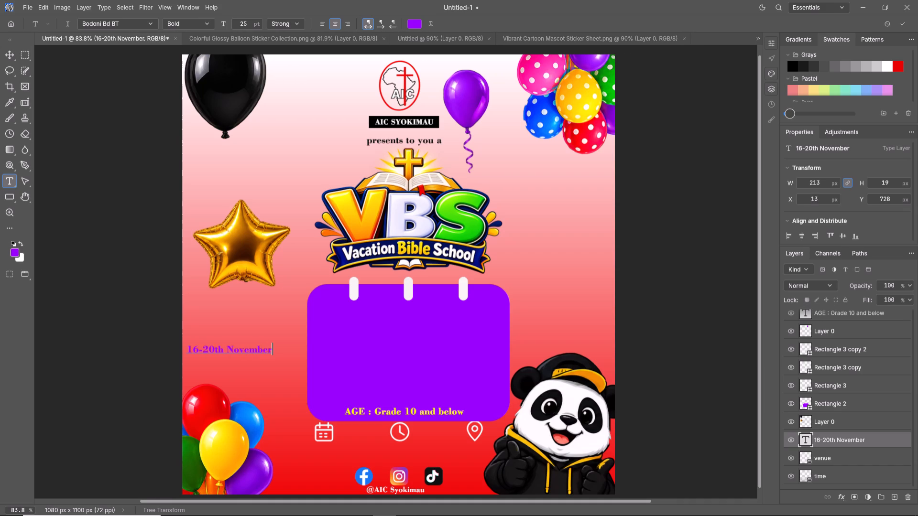
key(Return)
text(2026)
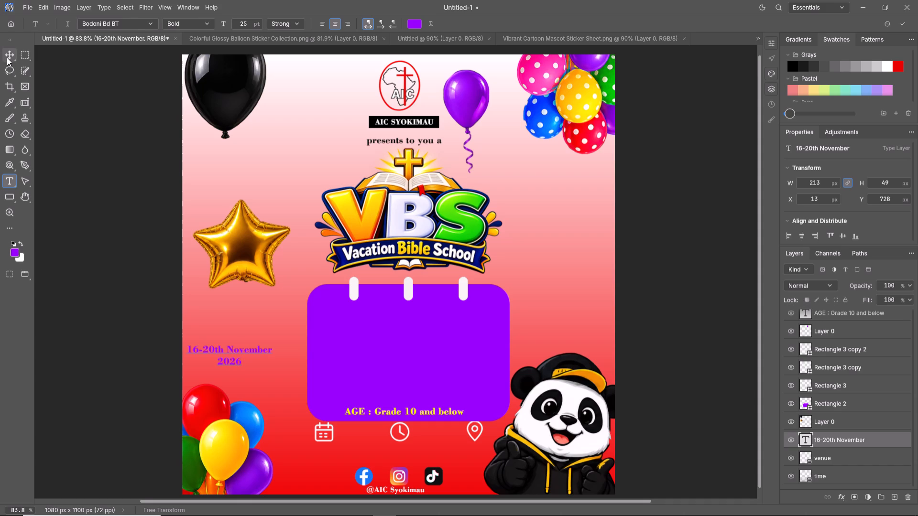
click(7, 57)
drag(236, 353, 248, 350)
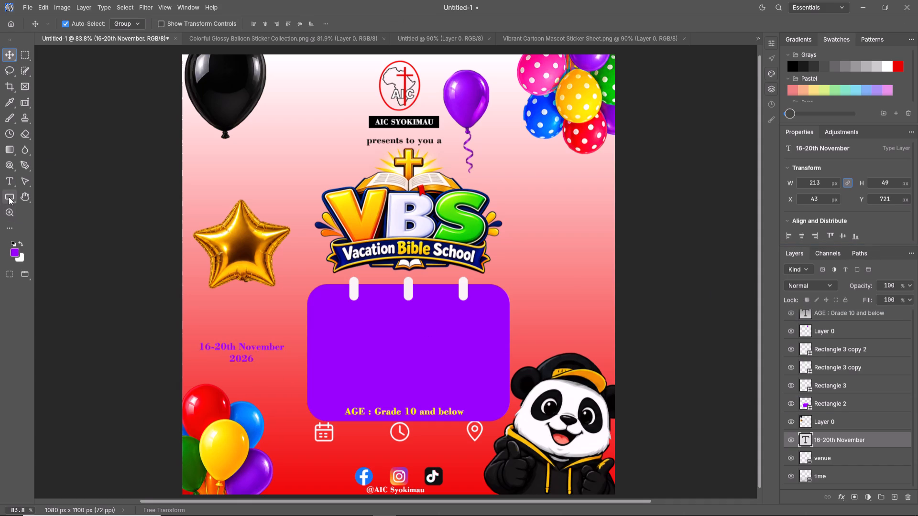
Change the colour of the "16-20th November 2026" text to yellow FCF200.
click(9, 197)
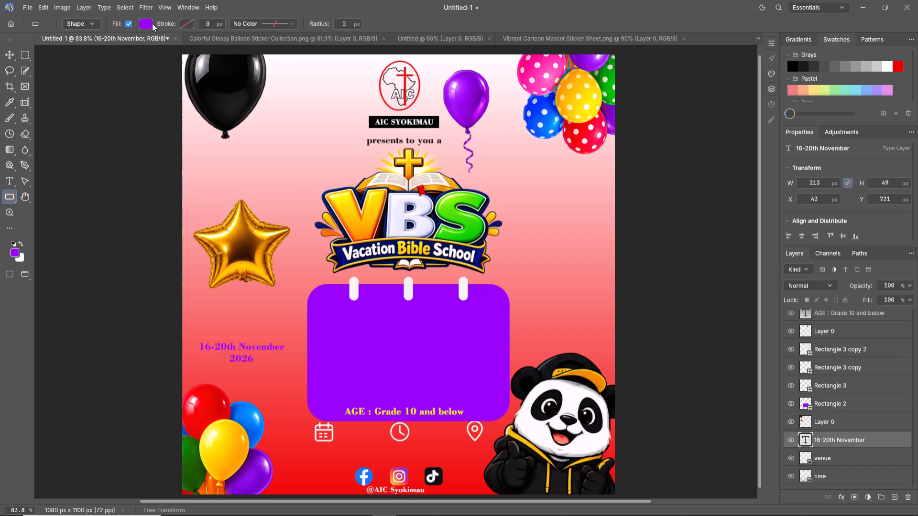
click(146, 22)
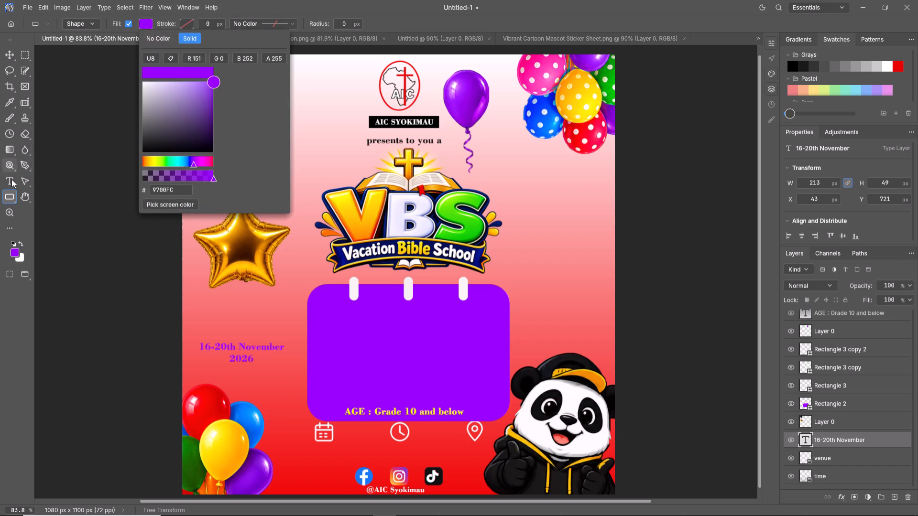
click(11, 181)
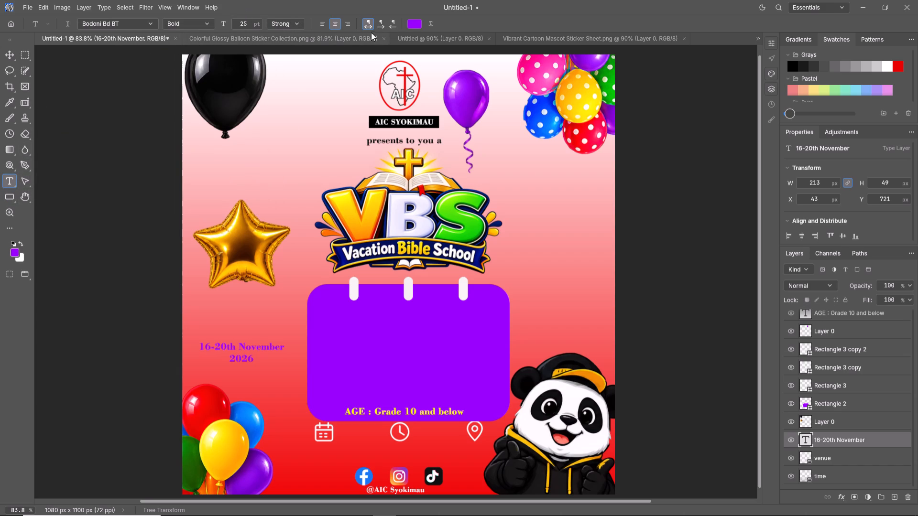
click(412, 23)
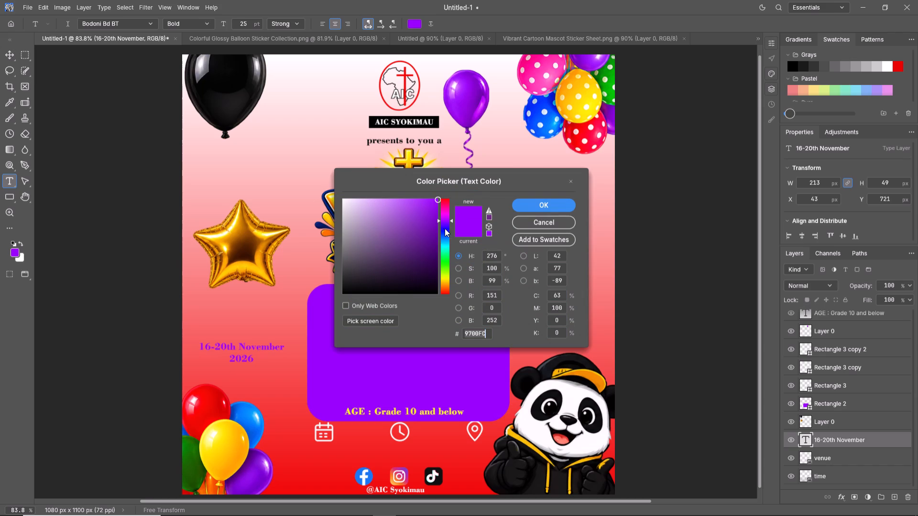
click(448, 279)
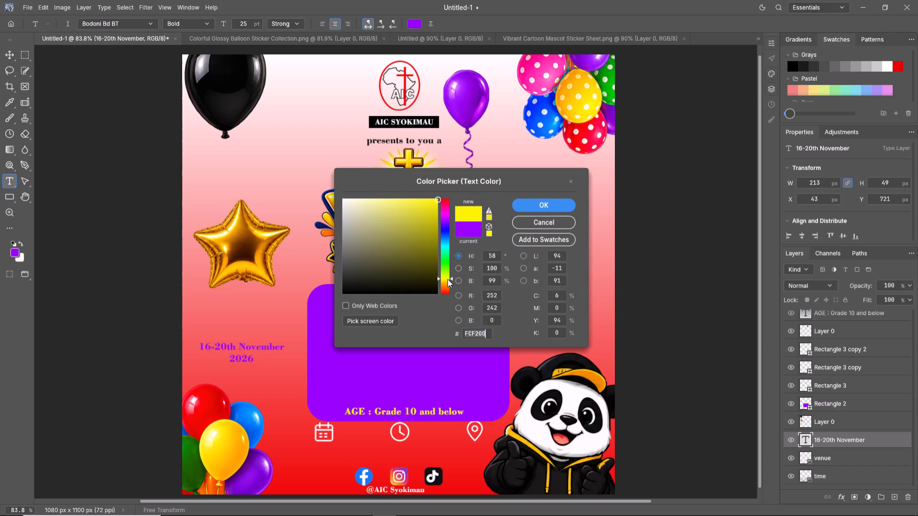
click(540, 204)
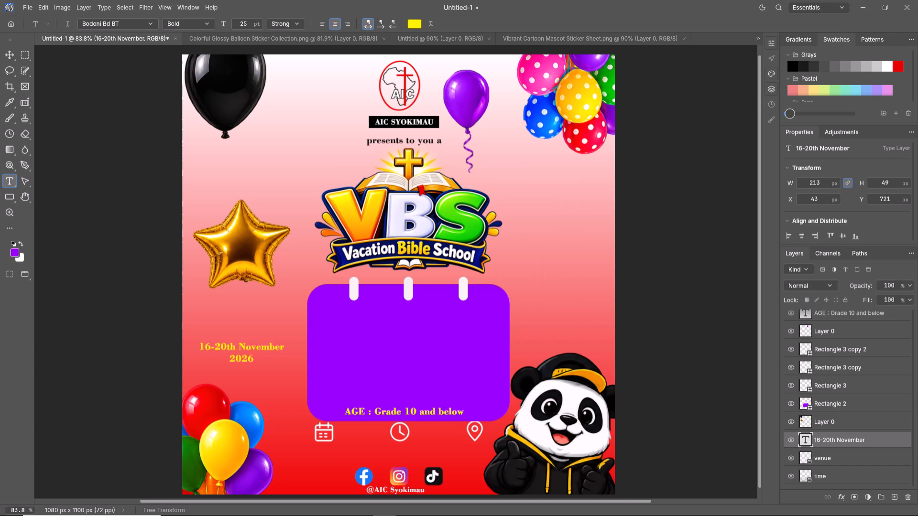
Move the yellow date text directly beneath the calendar icon, at about X 265, Y 975 px.
click(11, 57)
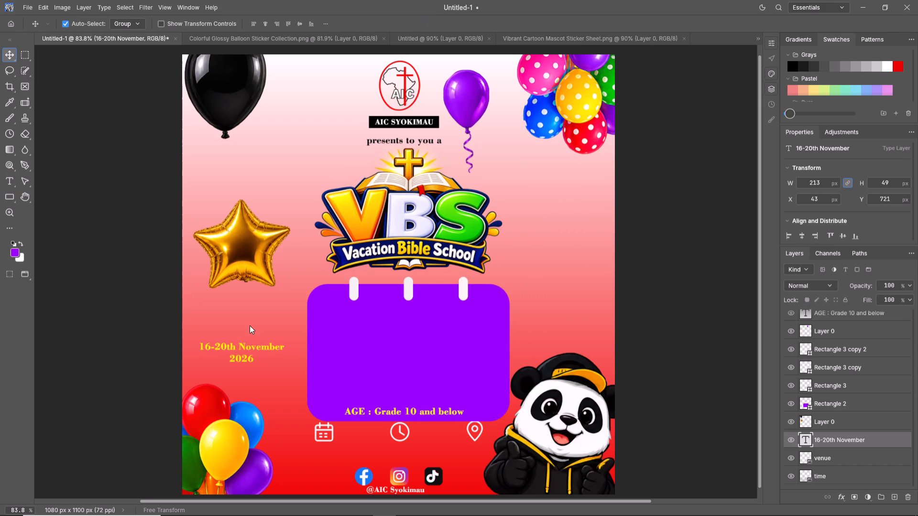
drag(240, 351, 334, 450)
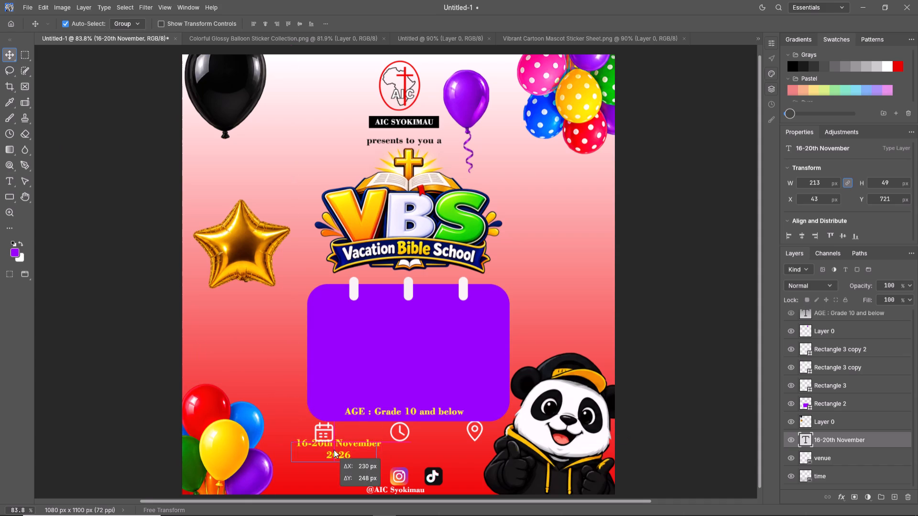
drag(334, 450, 328, 452)
click(346, 449)
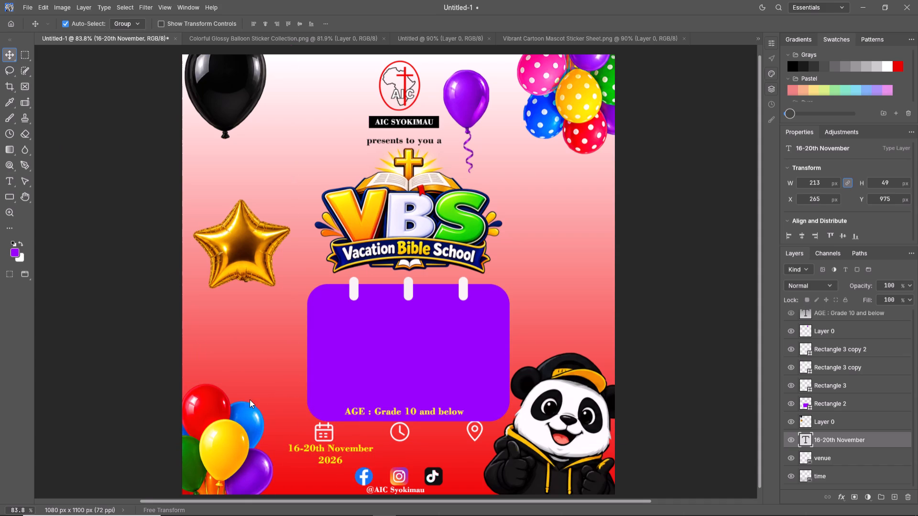
Set the font size of the date text to 20 pt.
click(5, 183)
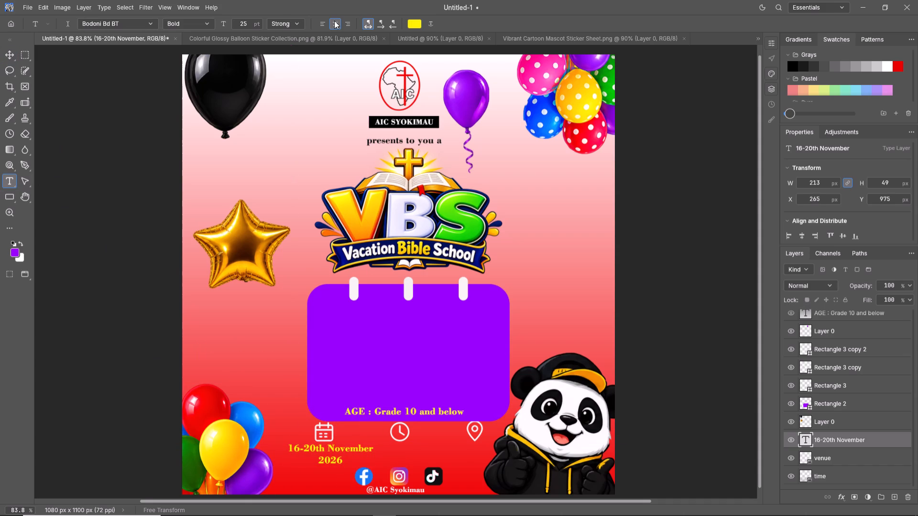
click(246, 23)
key(BackSpace)
key(0)
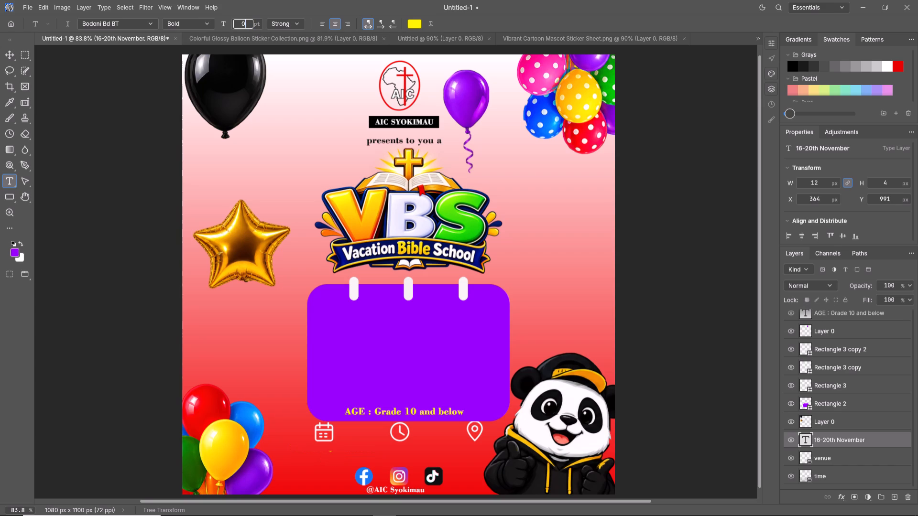
key(BackSpace)
text(20)
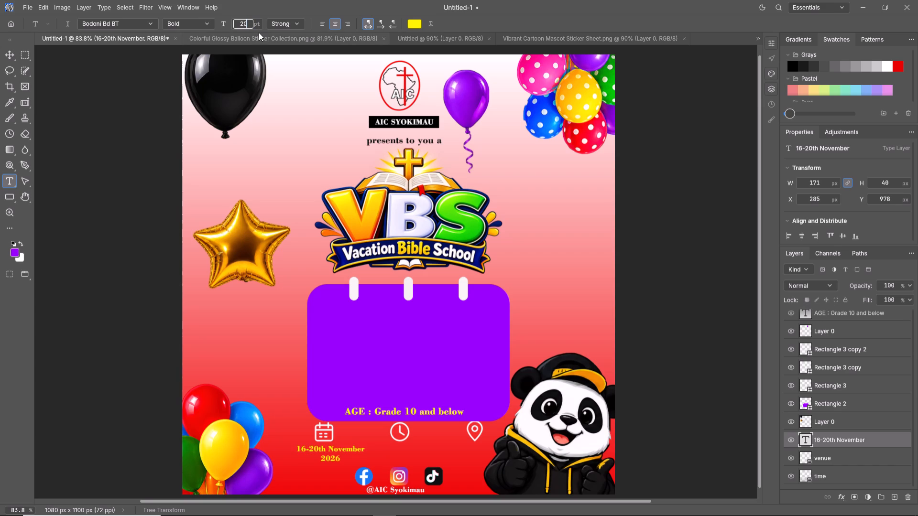
Duplicate the date text twice in a row, placing one copy beneath the clock icon and another beneath the location pin.
click(6, 52)
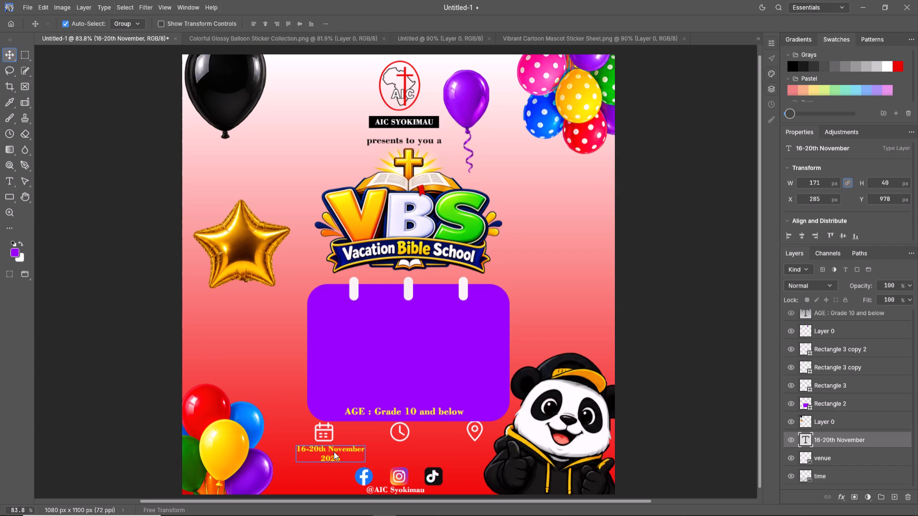
alt+drag(334, 450, 409, 452)
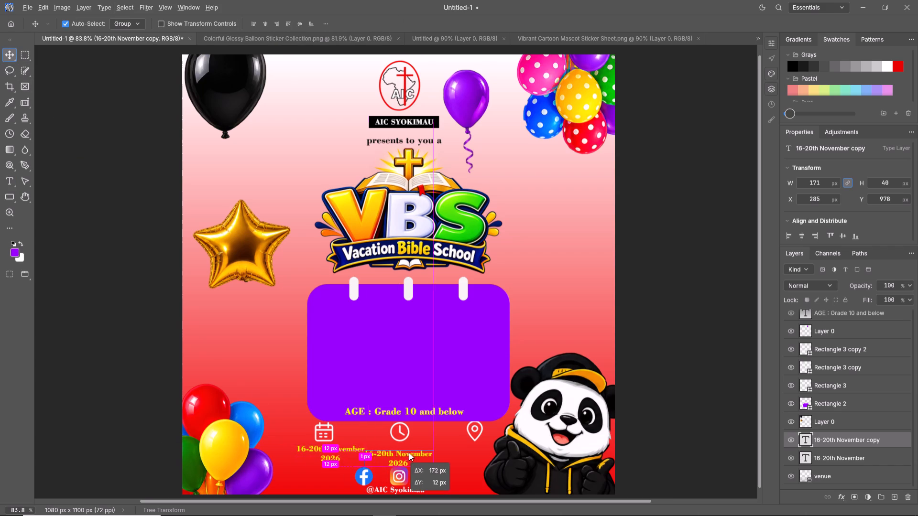
alt+drag(409, 452, 408, 448)
alt+drag(408, 448, 465, 450)
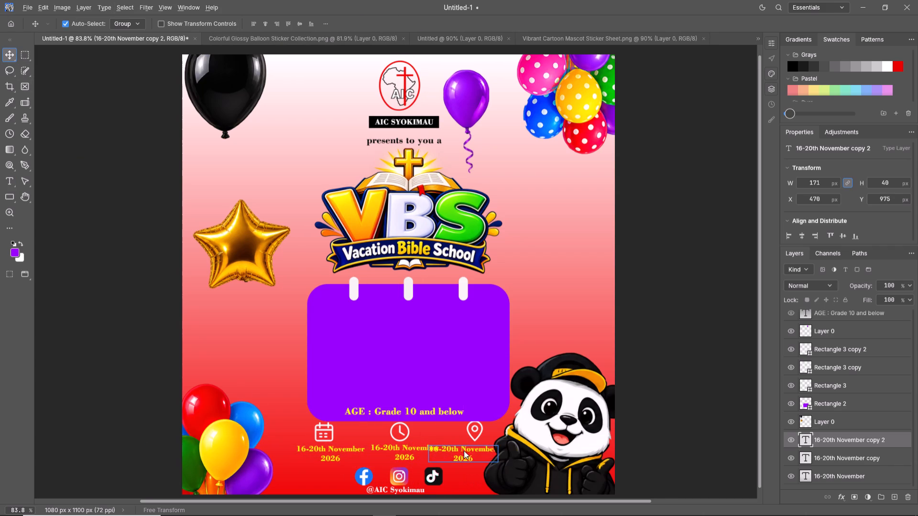
Shift the original date text to about X 271, Y 975 px so it is centred beneath the calendar icon.
click(397, 448)
click(352, 449)
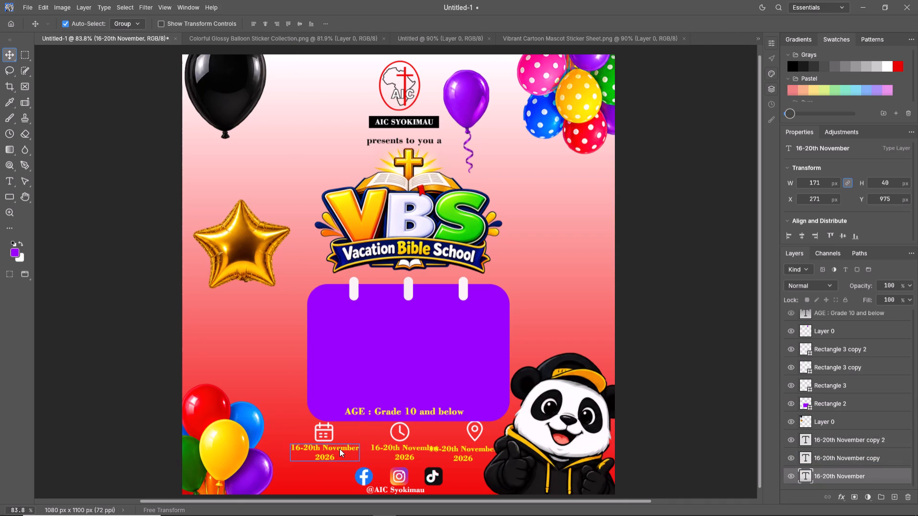
click(339, 449)
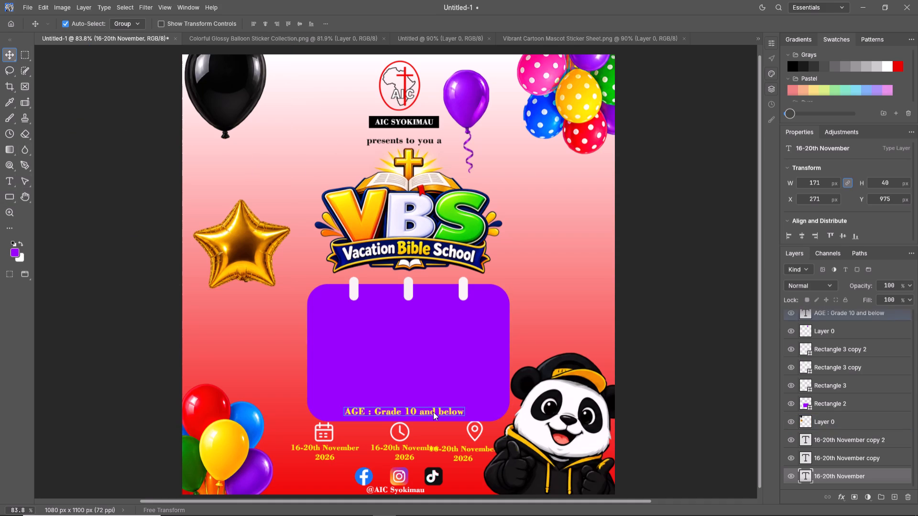
Move the date copy under the location pin lower and closer to the clock icon, to about X 559, Y 990 px.
drag(468, 450, 465, 454)
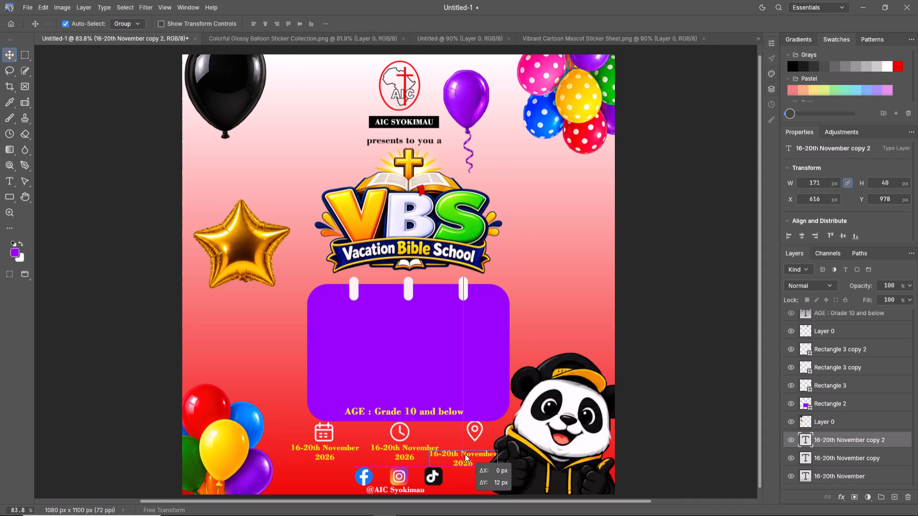
drag(465, 454, 446, 453)
Replace the wording of the date copy nearest the location pin with "AIC Syokimau".
double_click(447, 462)
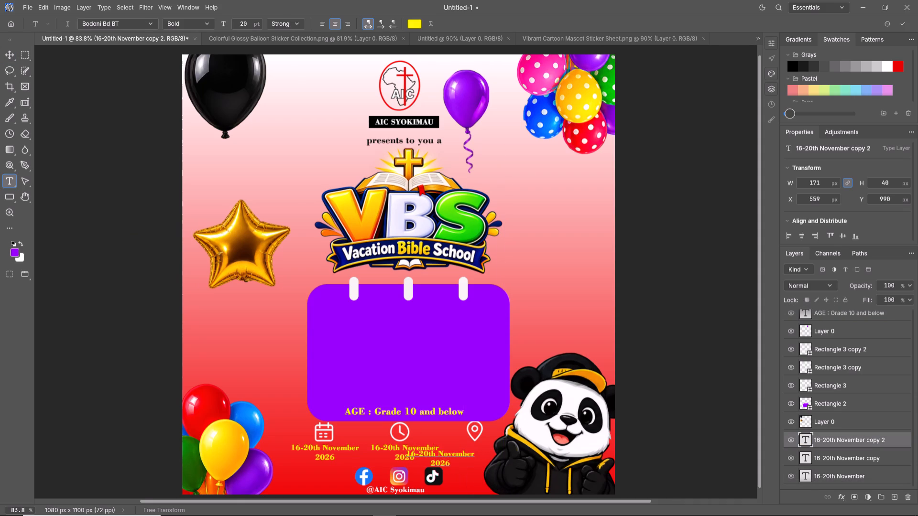
click(455, 463)
key(BackSpace)
key(BackSpace)
key(BackSpace)
key(BackSpace)
key(BackSpace)
key(BackSpace)
key(BackSpace)
key(BackSpace)
key(BackSpace)
key(BackSpace)
key(BackSpace)
key(BackSpace)
key(BackSpace)
key(BackSpace)
key(BackSpace)
key(BackSpace)
key(BackSpace)
key(BackSpace)
key(BackSpace)
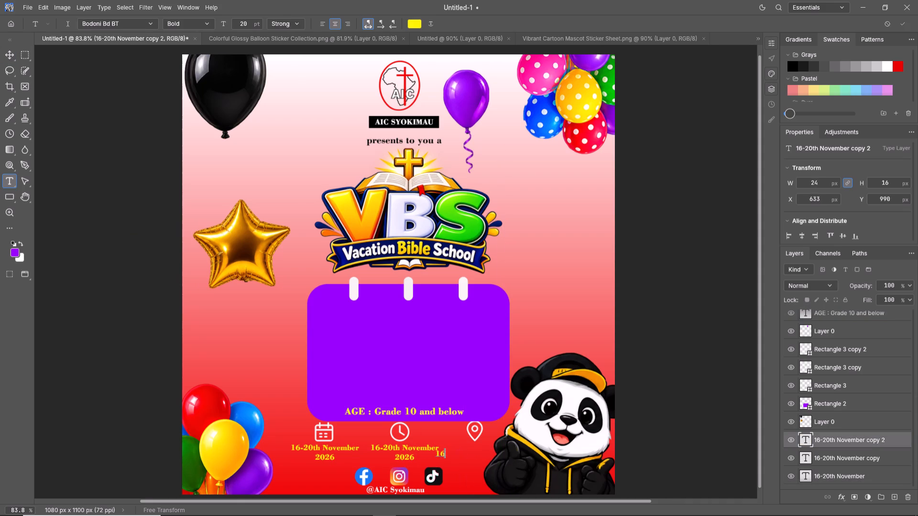
key(BackSpace)
key(BackSpace)
text(AIC)
key(space)
key(s)
text(yokimau)
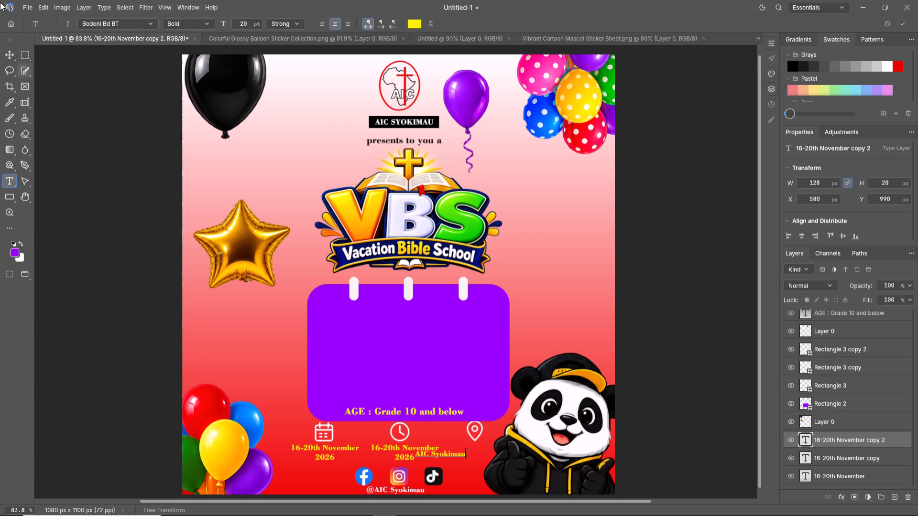
Move the yellow "AIC Syokimau" text beneath the location pin, to about X 666, Y 975 px.
click(10, 54)
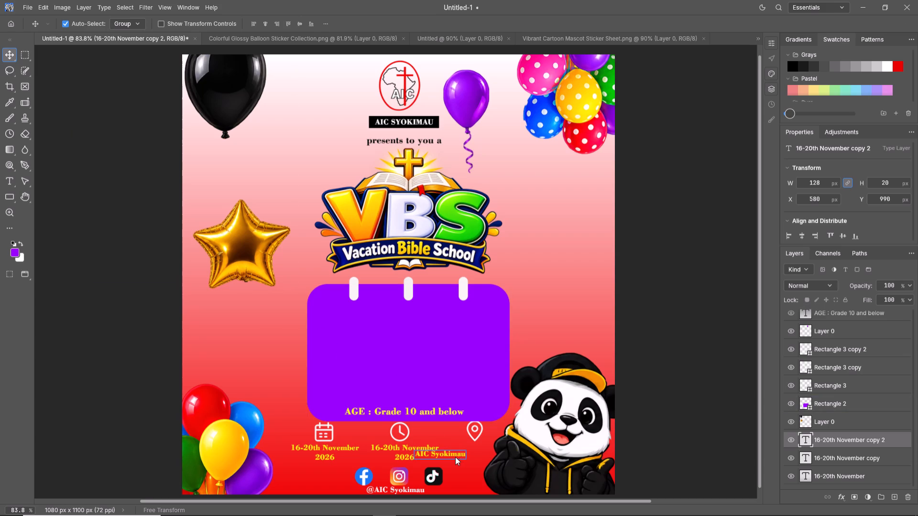
drag(454, 456, 492, 449)
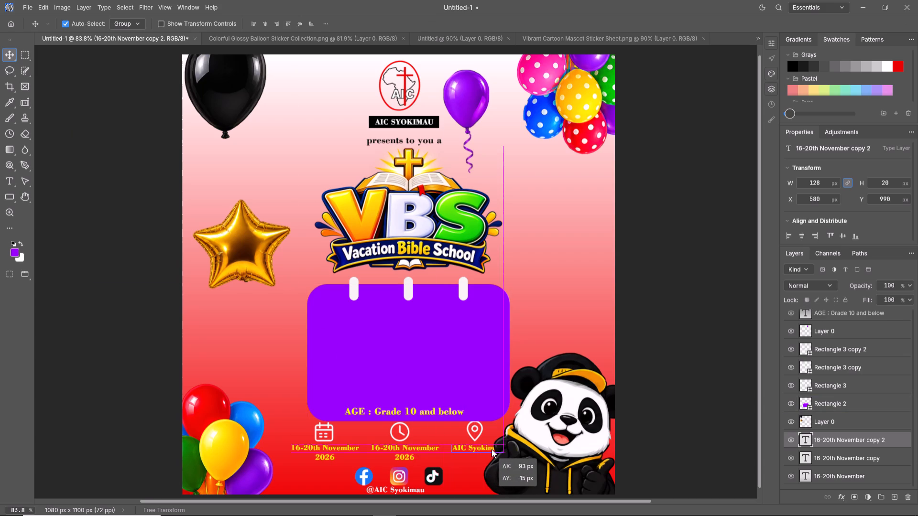
drag(492, 449, 490, 450)
Move the yellow "AIC Syokimau" text's layer up the stack to directly below the instagram layer, in front of the panda.
drag(860, 440, 843, 318)
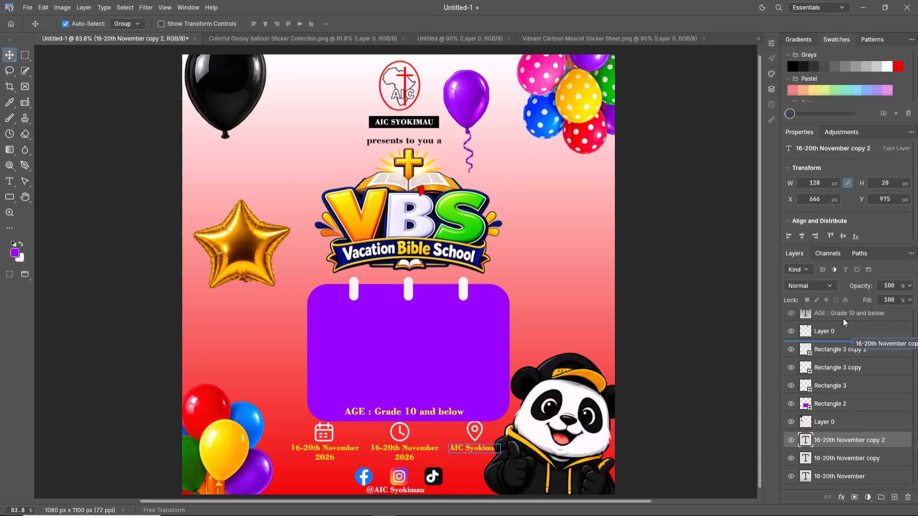
drag(843, 318, 839, 307)
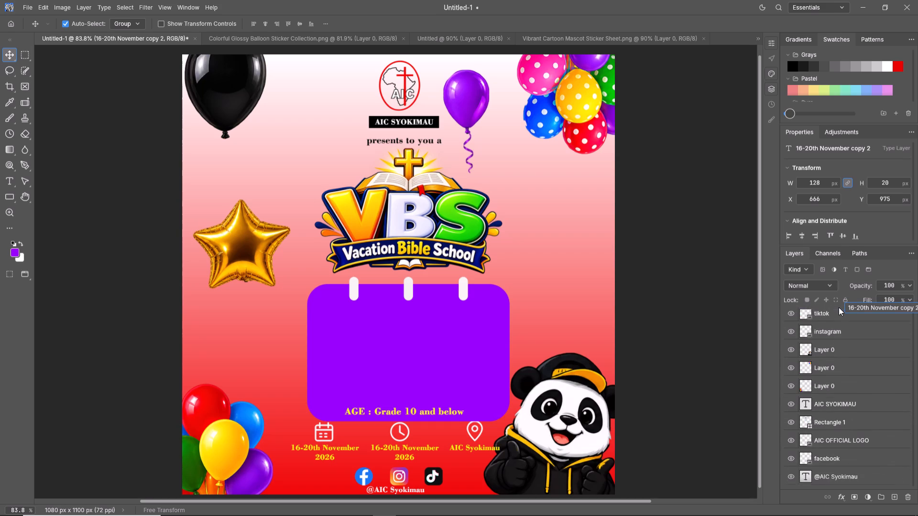
drag(839, 307, 841, 330)
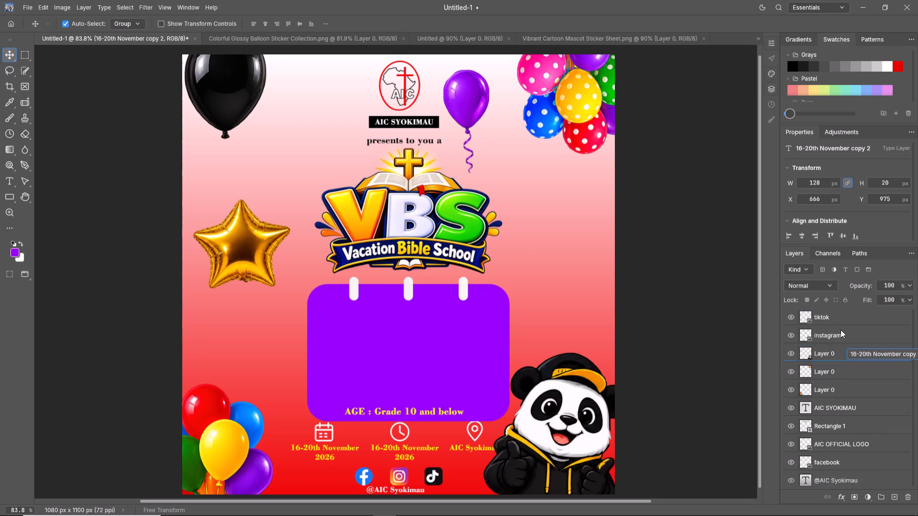
drag(841, 330, 843, 354)
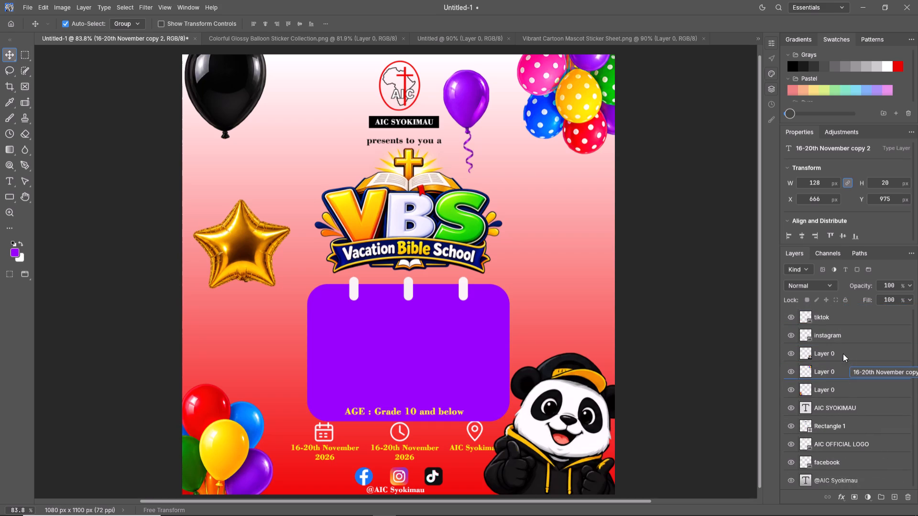
drag(843, 354, 838, 336)
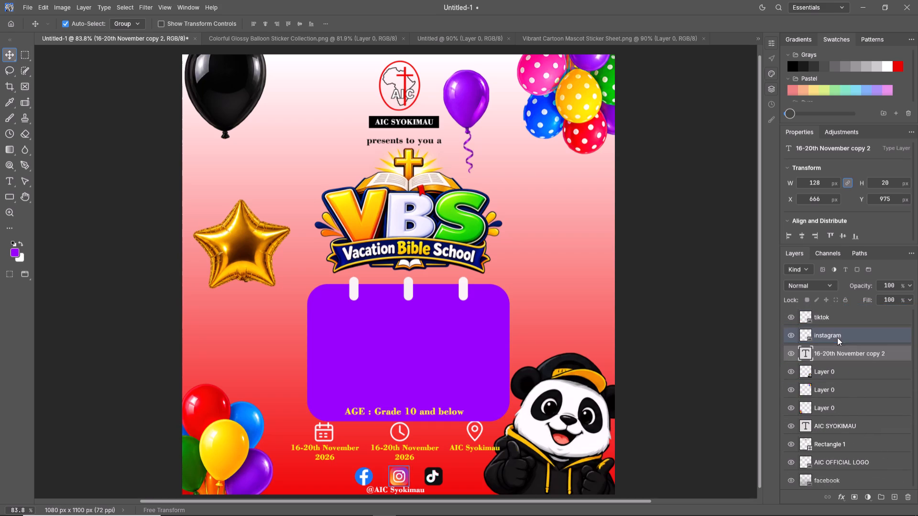
Open the date copy beneath the clock icon for text editing.
double_click(411, 450)
click(416, 458)
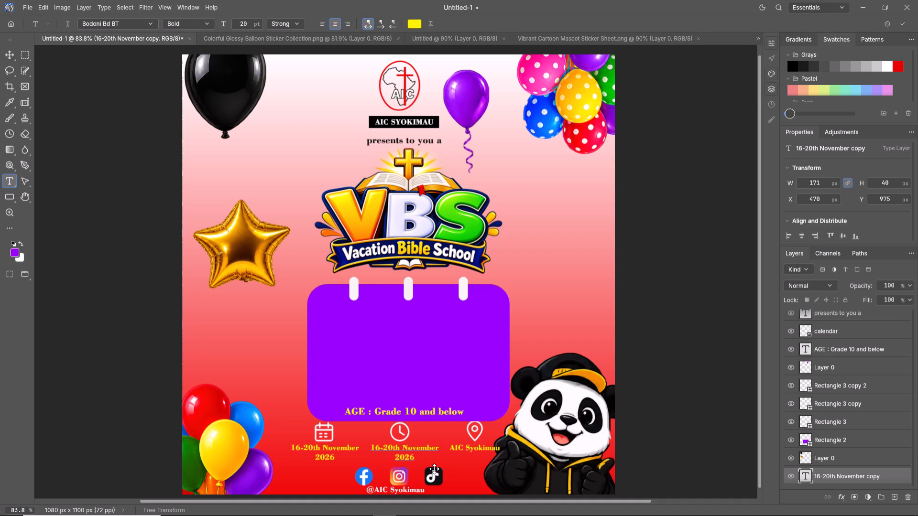
Replace the wording of the date copy beneath the clock icon with "8:30am-3:30pm".
key(BackSpace)
key(BackSpace)
key(BackSpace)
key(BackSpace)
key(BackSpace)
key(BackSpace)
key(BackSpace)
key(BackSpace)
key(BackSpace)
key(BackSpace)
key(BackSpace)
key(BackSpace)
key(BackSpace)
key(BackSpace)
key(BackSpace)
key(BackSpace)
key(BackSpace)
key(BackSpace)
key(BackSpace)
key(BackSpace)
key(BackSpace)
key(BackSpace)
key(BackSpace)
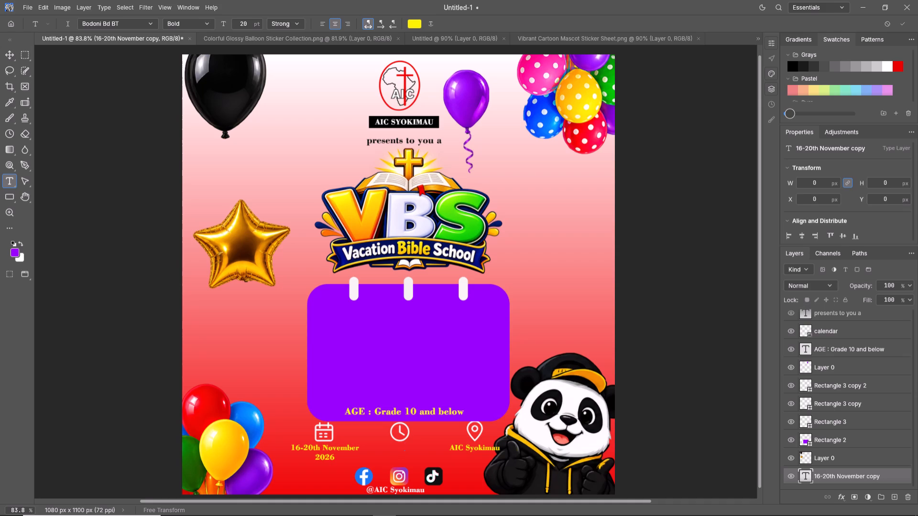
key(8)
key(shift+colon)
text(30)
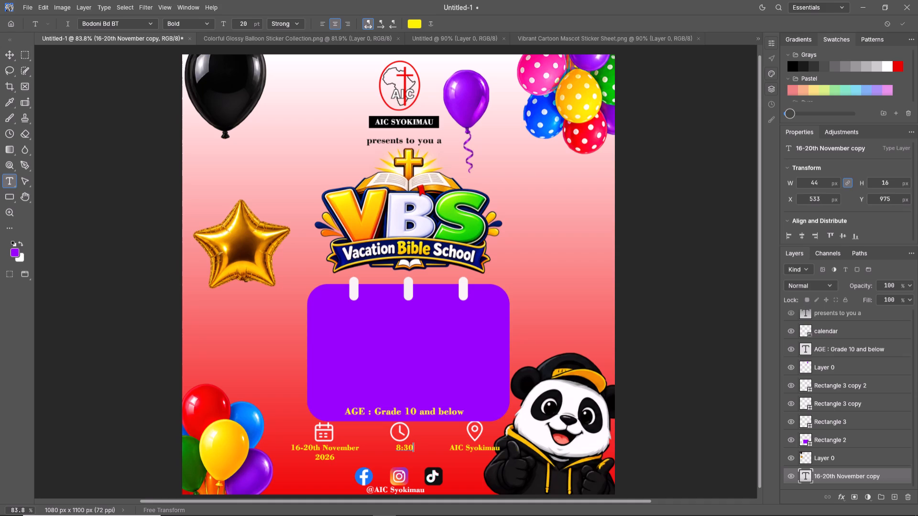
text(am)
key(minus)
key(3)
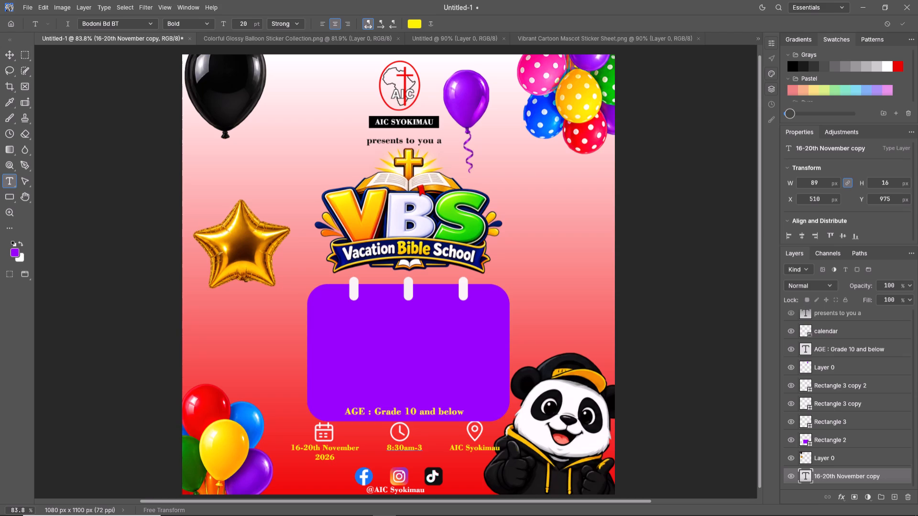
key(shift+colon)
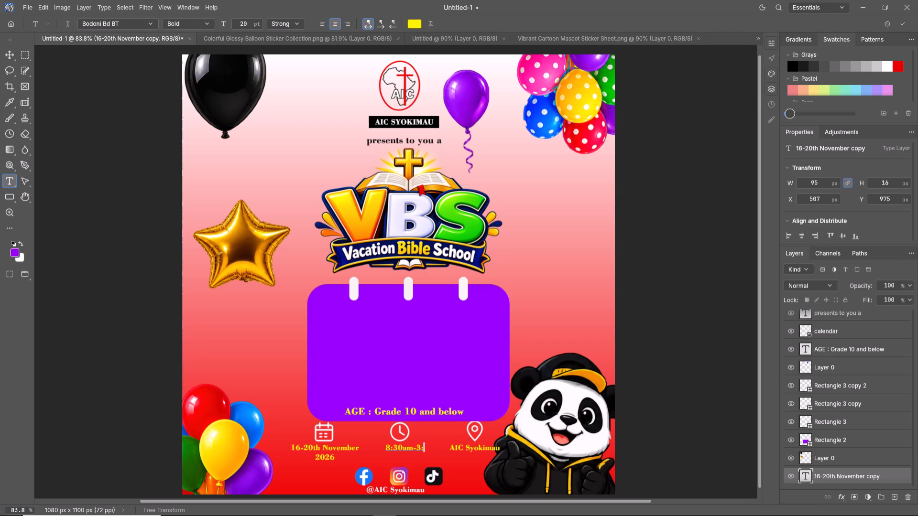
text(30)
text(pm)
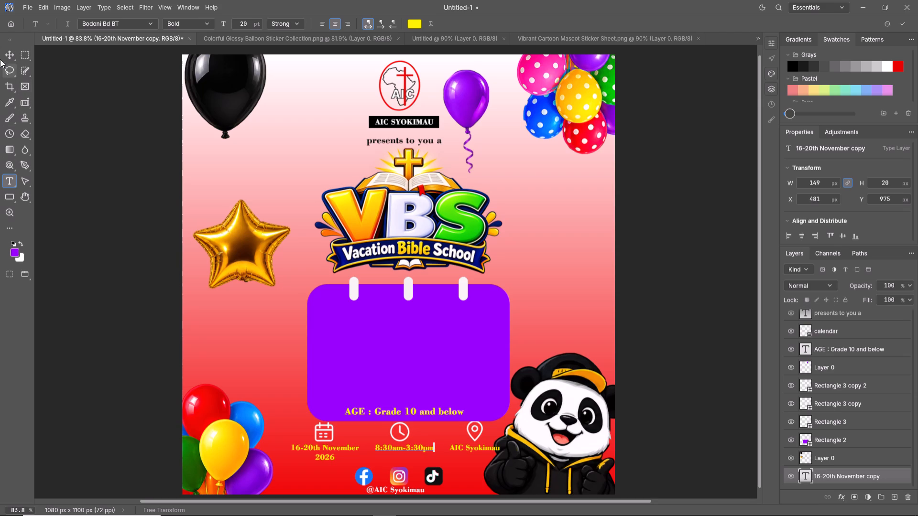
Nudge the time text slightly sideways so it is centred beneath the clock icon.
click(9, 58)
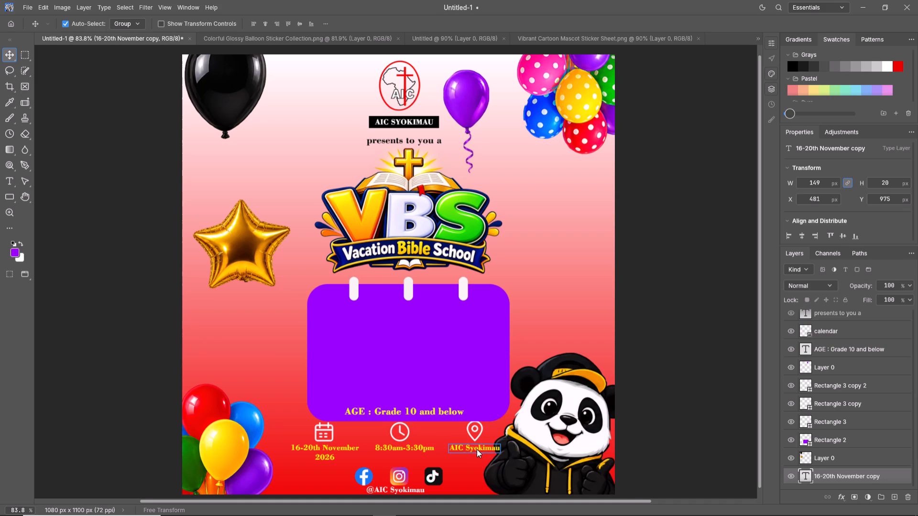
drag(414, 447, 409, 447)
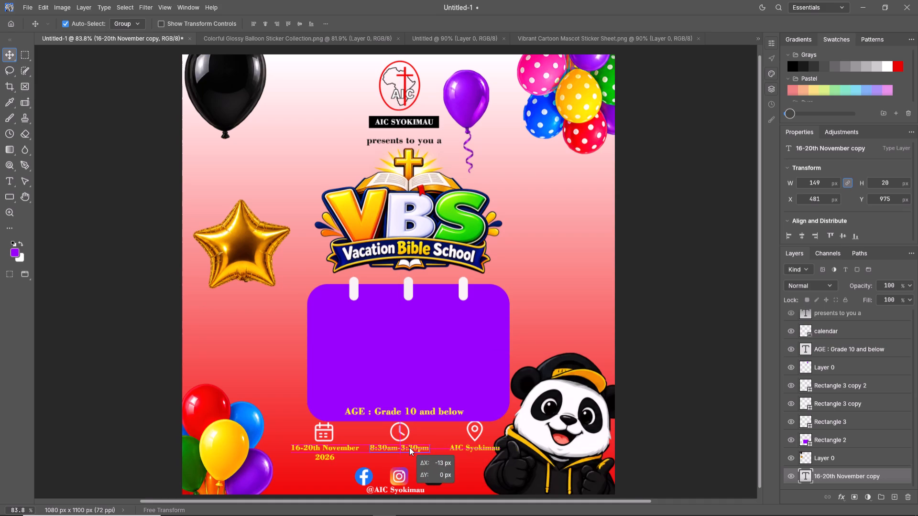
Shift the 8:30am-3:30pm text sideways to about X 468, Y 975 px so it sits centred beneath the clock icon.
drag(409, 447, 409, 448)
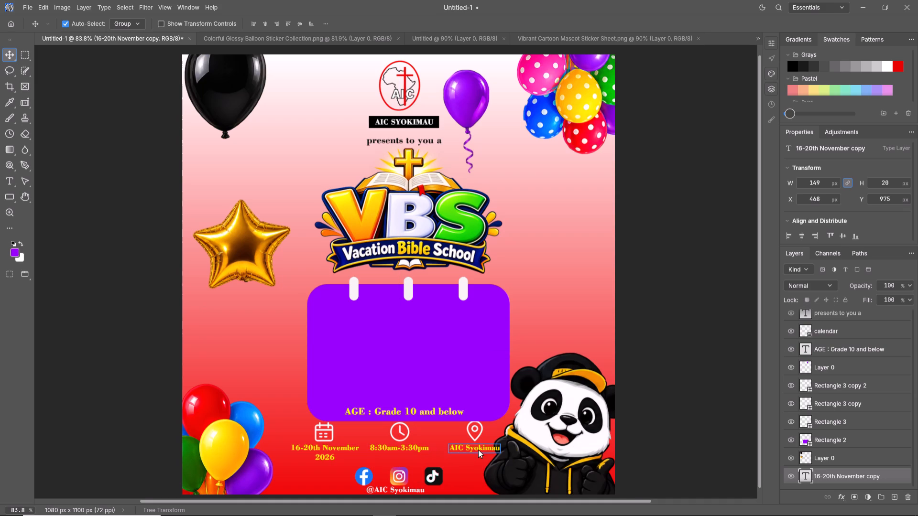
click(479, 448)
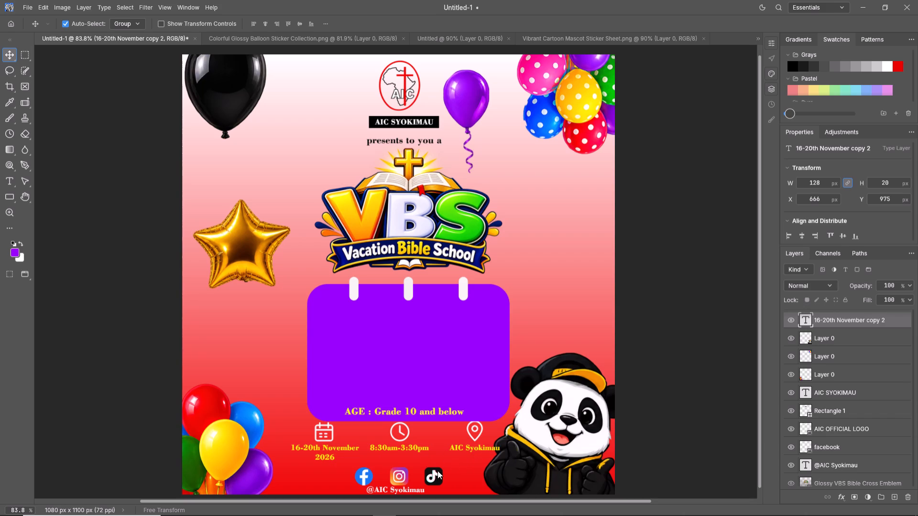
drag(398, 481, 397, 476)
key(ctrl+z)
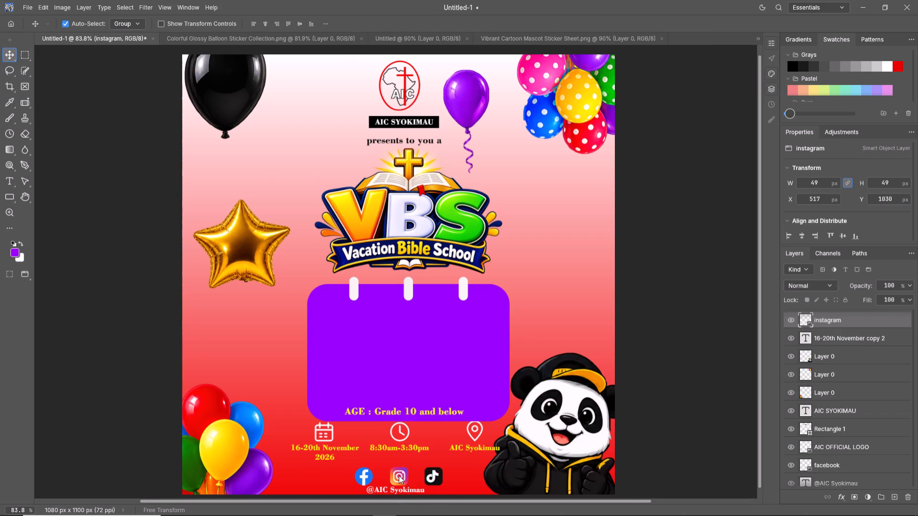
click(367, 476)
shift+click(402, 475)
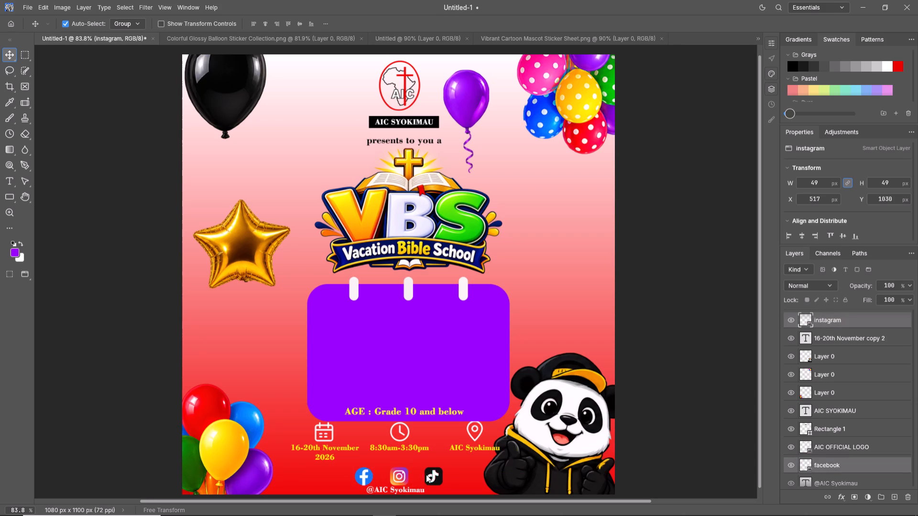
shift+click(427, 474)
drag(398, 475, 399, 471)
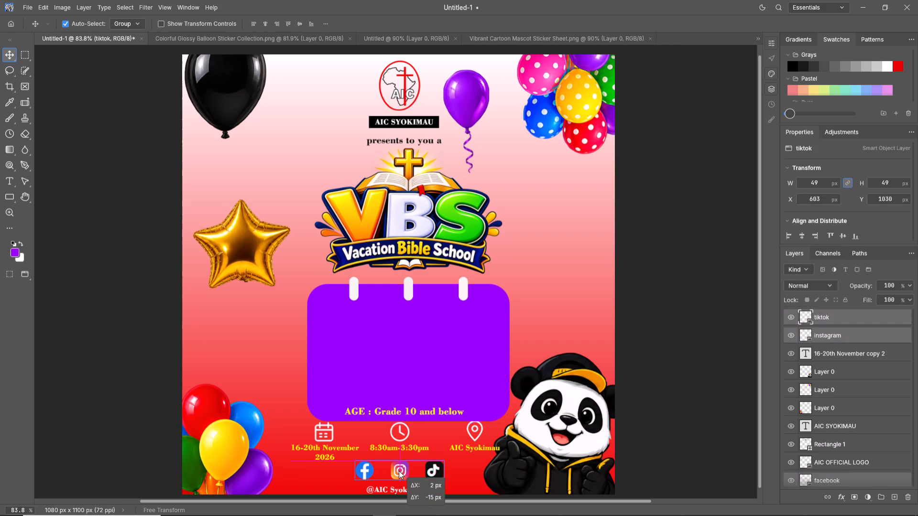
drag(399, 471, 398, 471)
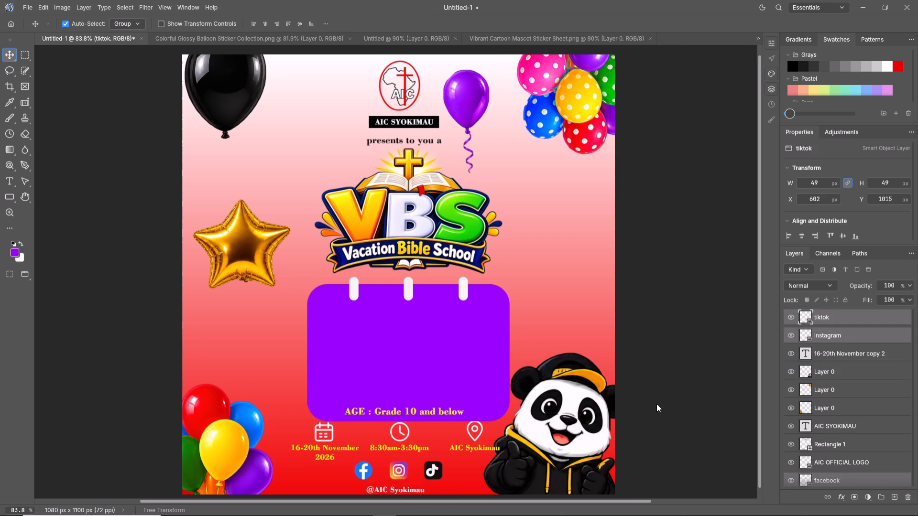
click(82, 99)
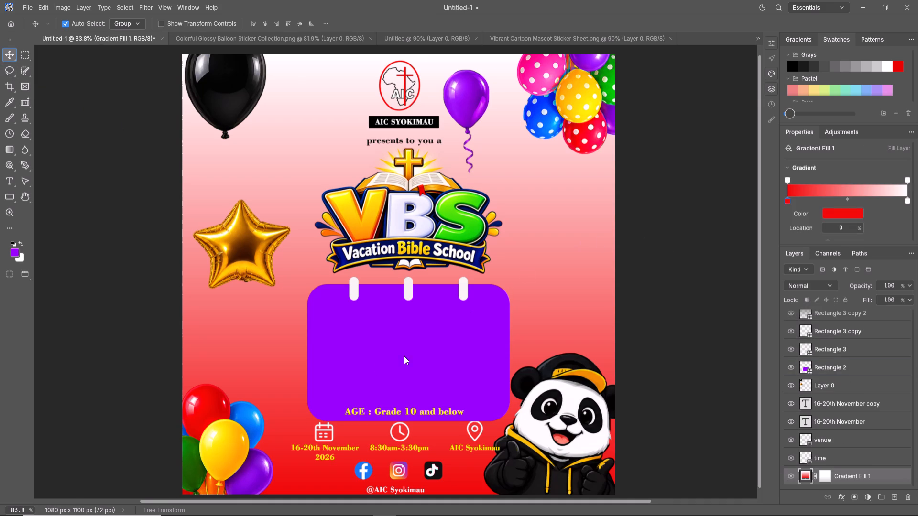
Add a new text beneath the gold star balloon, beginning with "TH".
click(7, 180)
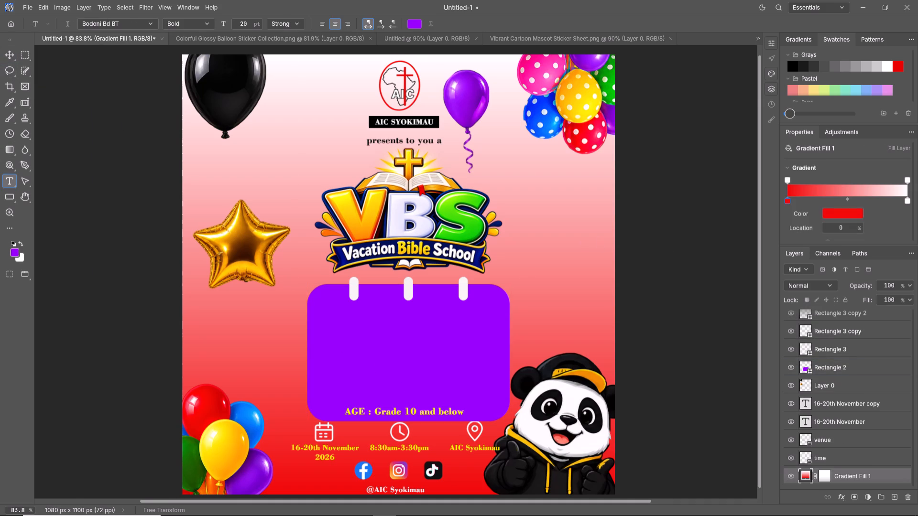
click(231, 310)
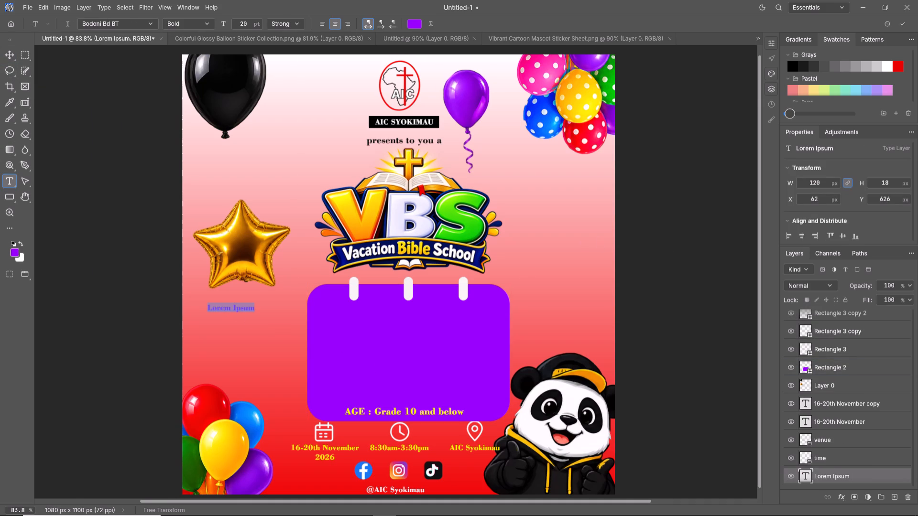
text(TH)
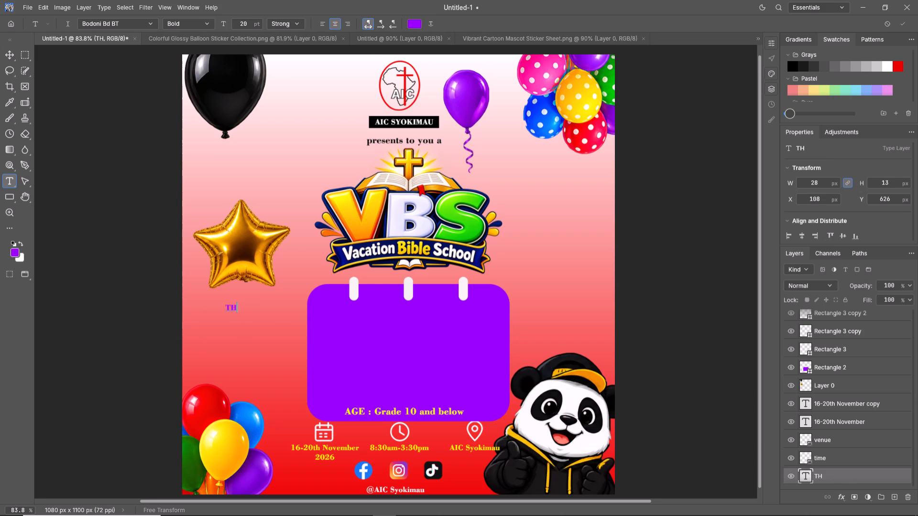
Complete the new text below the gold star so it reads "THEME".
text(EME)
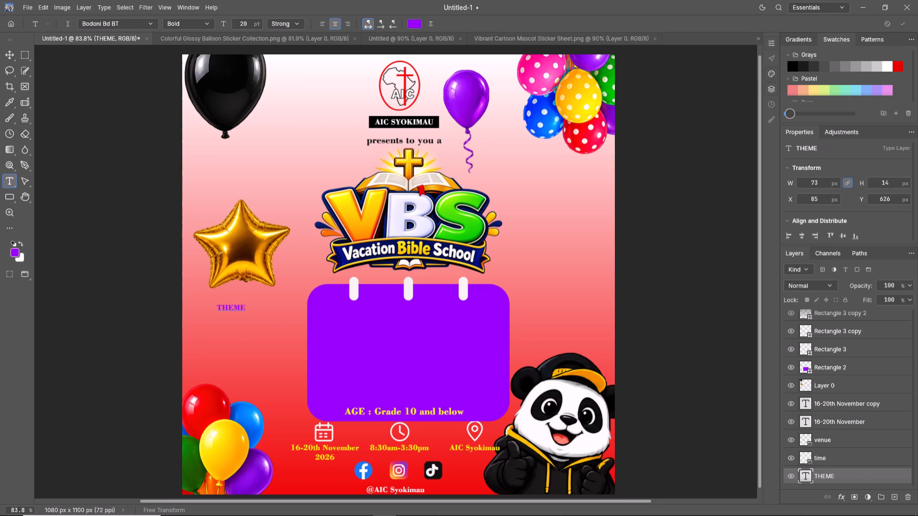
click(10, 58)
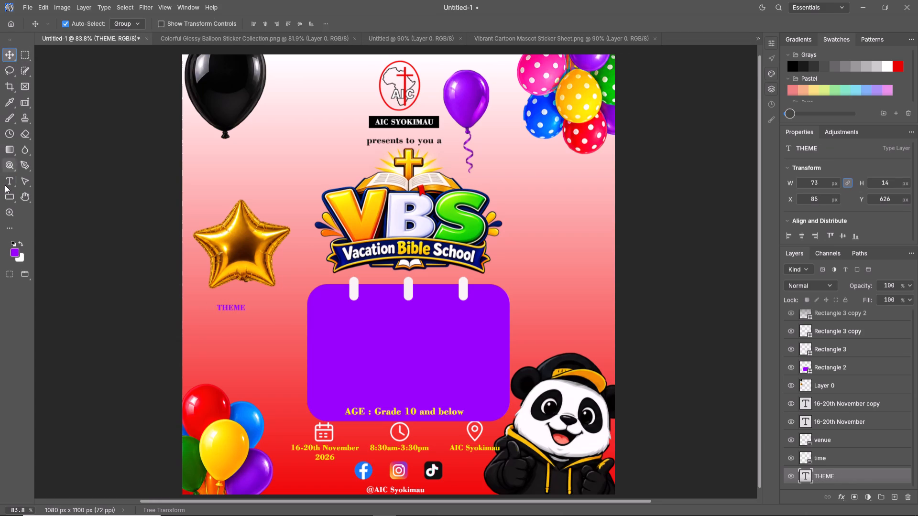
Change the THEME text's colour to bright cyan.
click(8, 184)
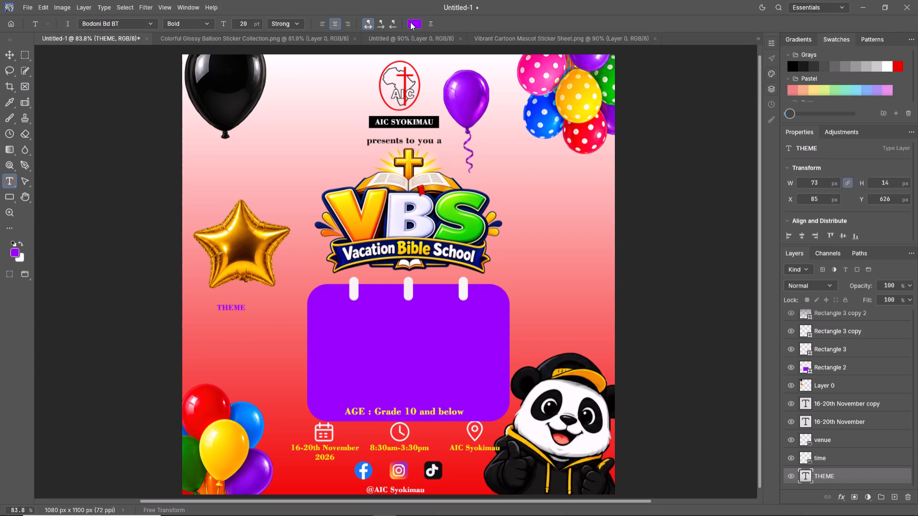
click(410, 22)
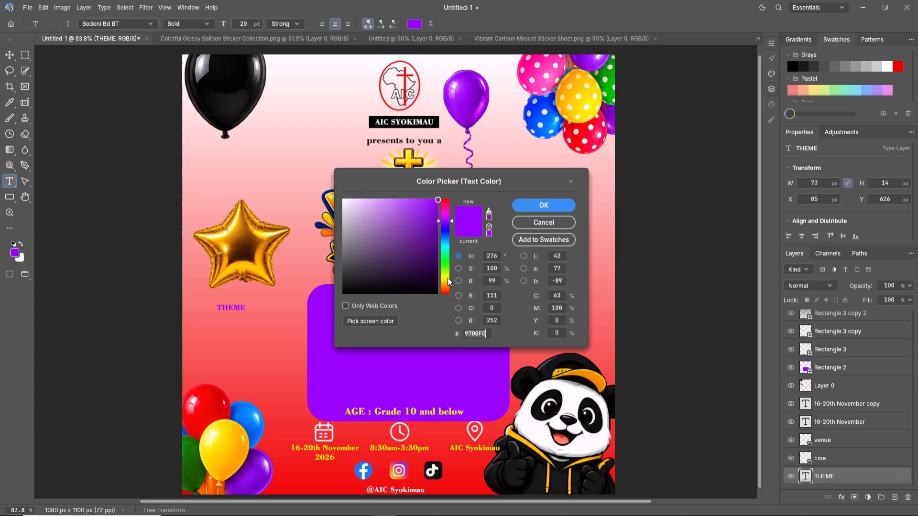
click(448, 278)
drag(448, 278, 448, 277)
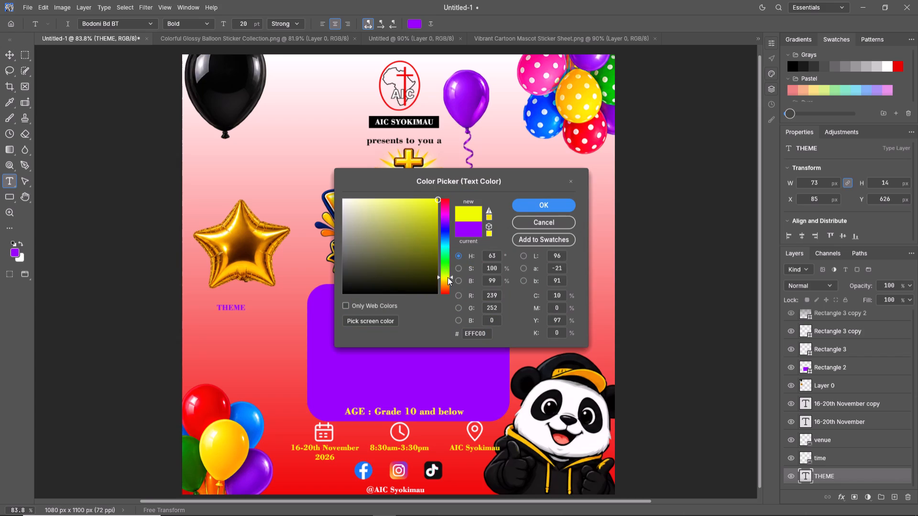
drag(448, 277, 448, 289)
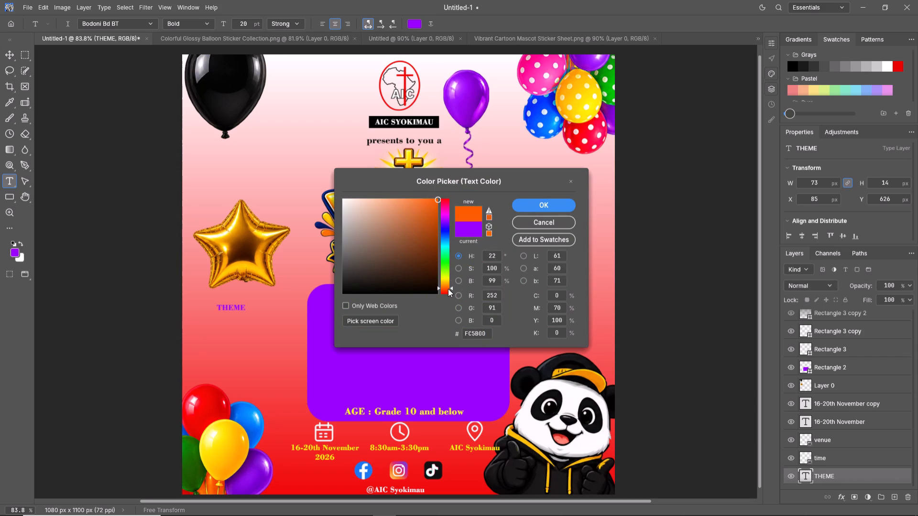
drag(448, 289, 445, 240)
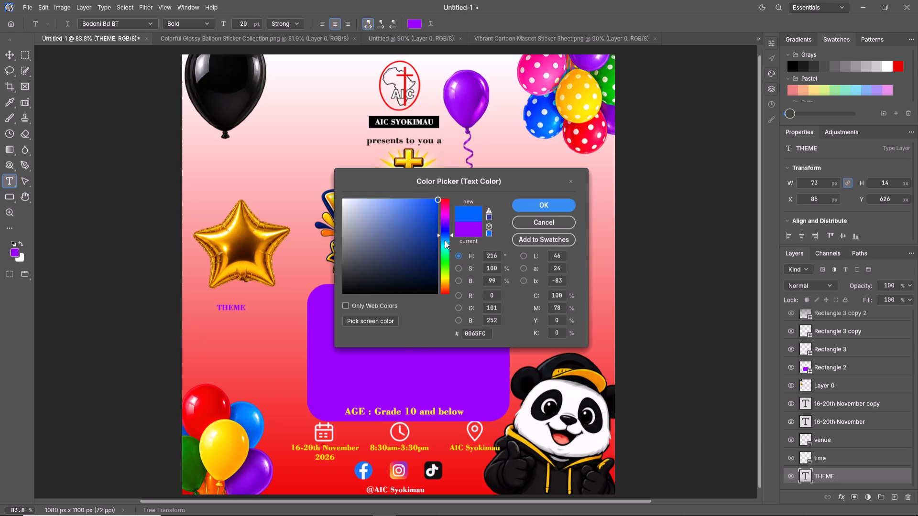
drag(445, 240, 446, 247)
click(546, 203)
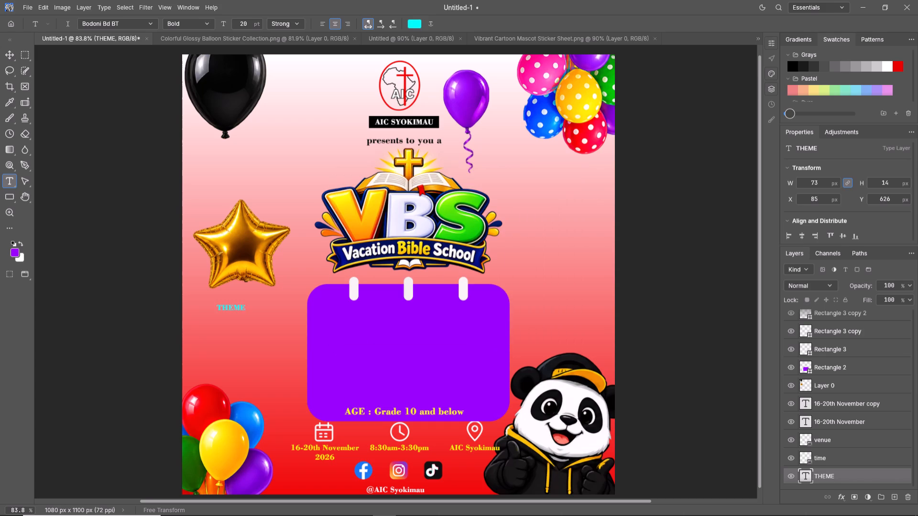
Move the THEME text onto the upper middle of the purple rectangle, at about X 528, Y 643 px.
click(8, 55)
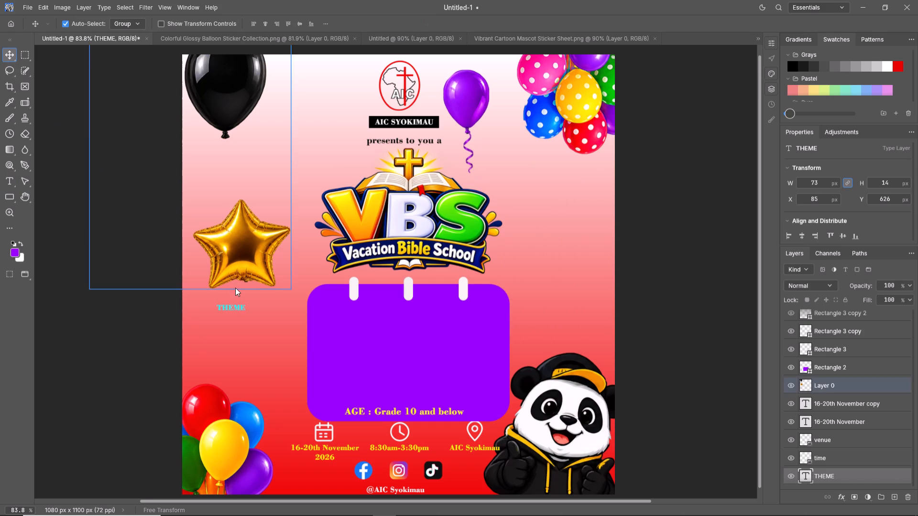
drag(239, 307, 410, 314)
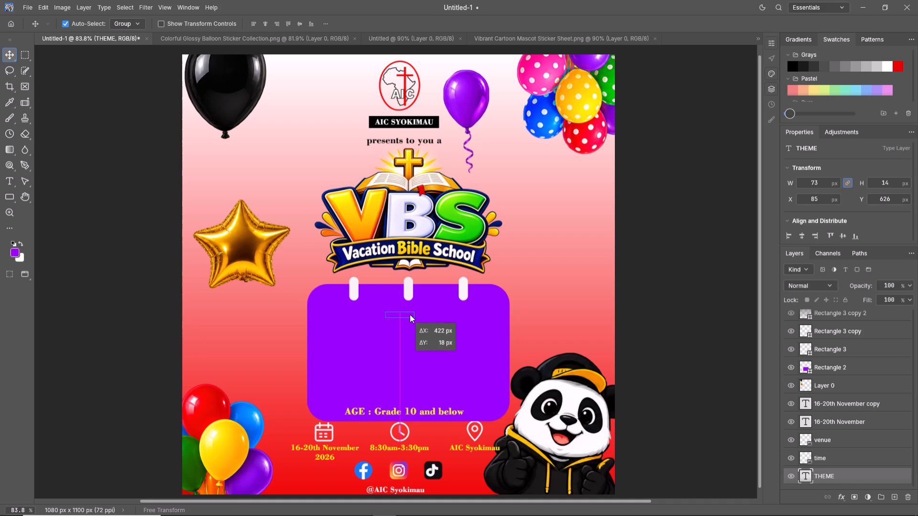
drag(410, 314, 416, 314)
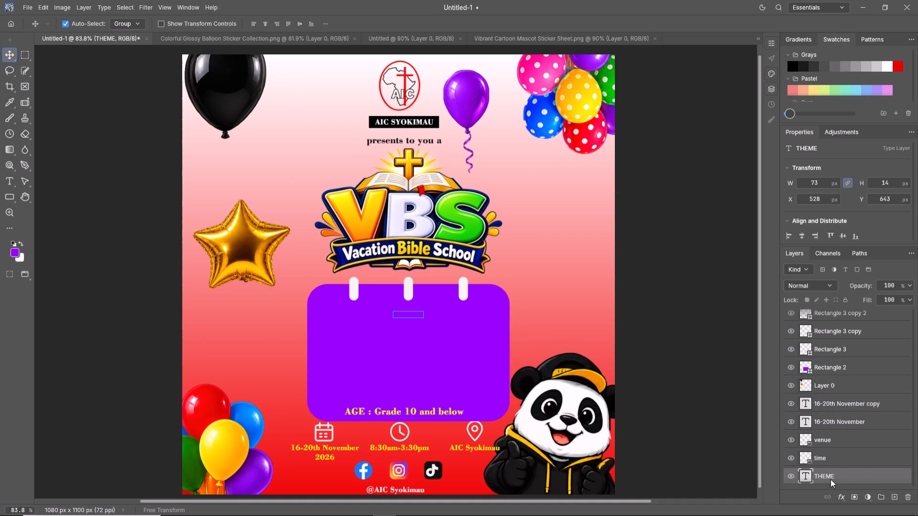
Bring the THEME text layer forward in the stacking order, directly above the purple Rectangle 2 layer.
drag(831, 478, 824, 355)
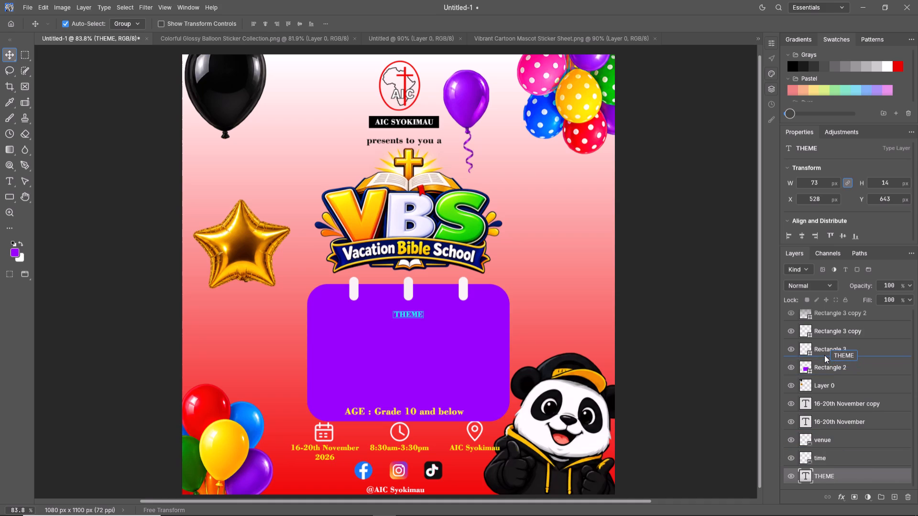
drag(824, 355, 824, 355)
click(414, 314)
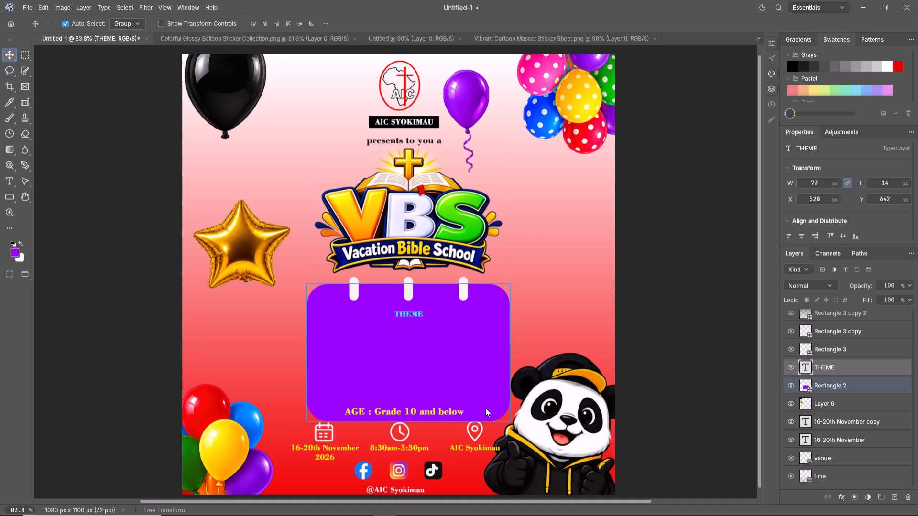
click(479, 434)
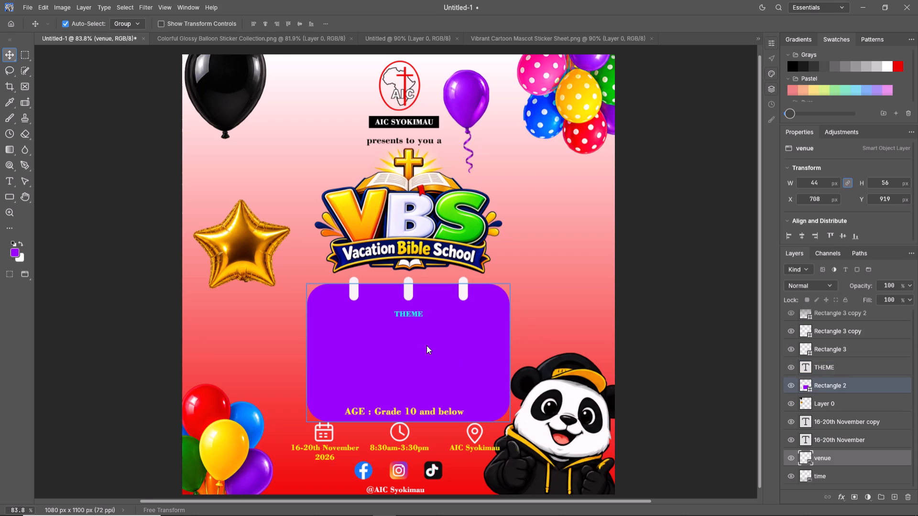
Duplicate the THEME text and place the copy below the original on the purple rectangle, at about X 523, Y 721 px.
click(419, 313)
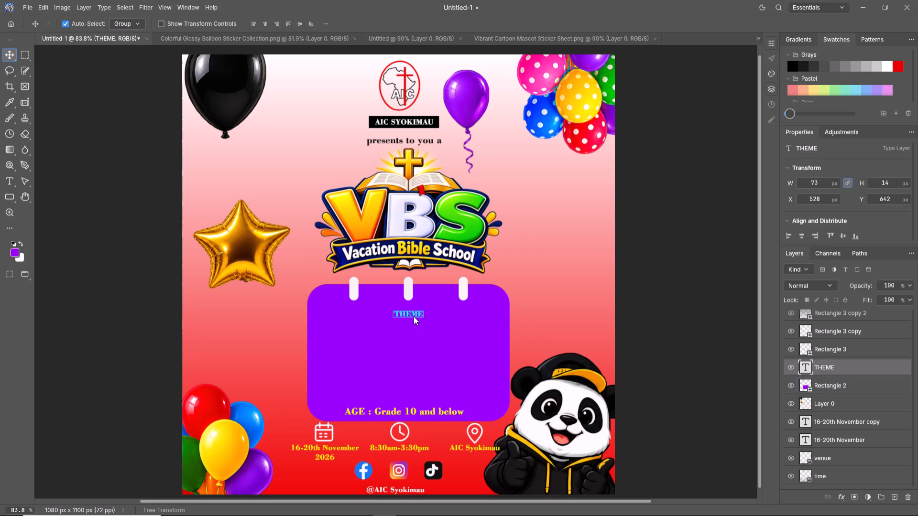
alt+drag(414, 313, 415, 331)
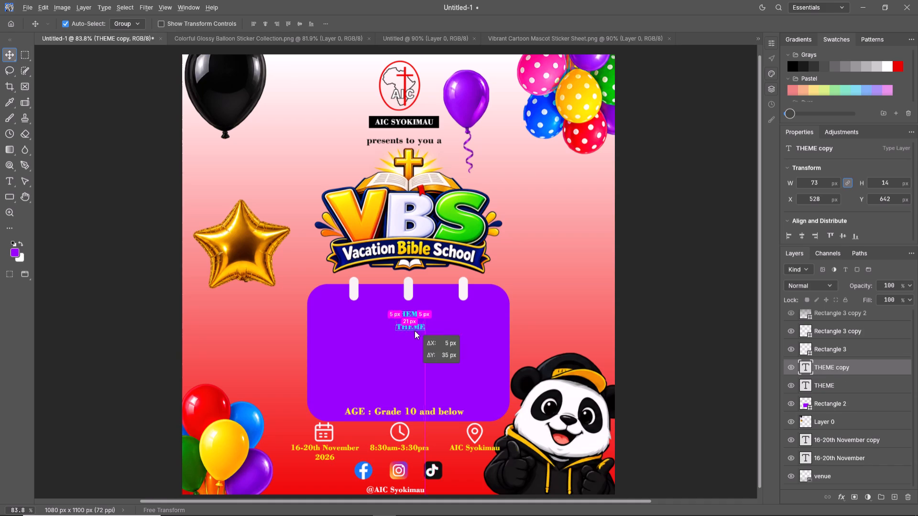
alt+drag(415, 331, 412, 361)
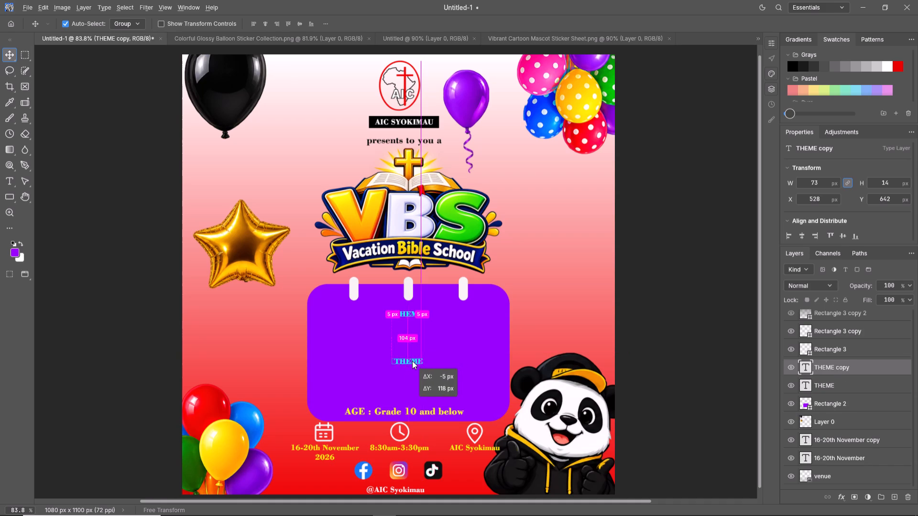
alt+drag(412, 361, 412, 368)
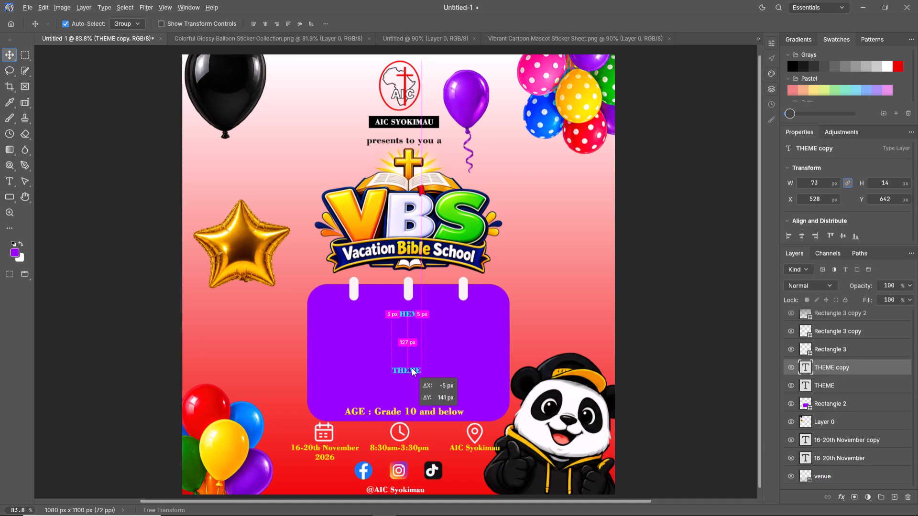
alt+drag(412, 368, 412, 349)
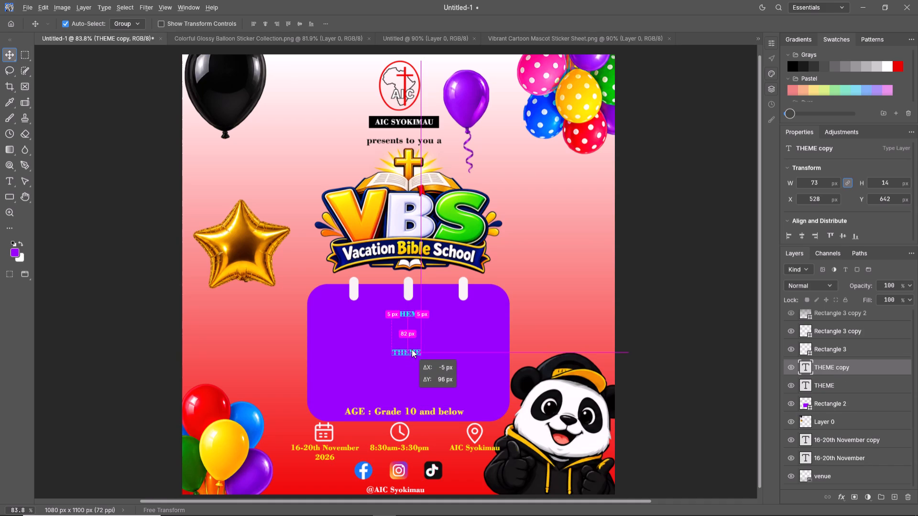
alt+drag(412, 349, 412, 345)
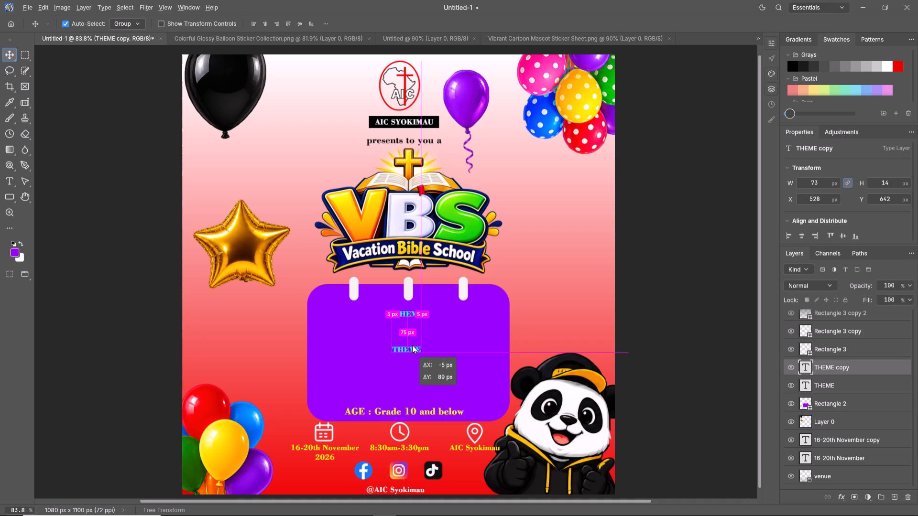
alt+drag(412, 345, 412, 344)
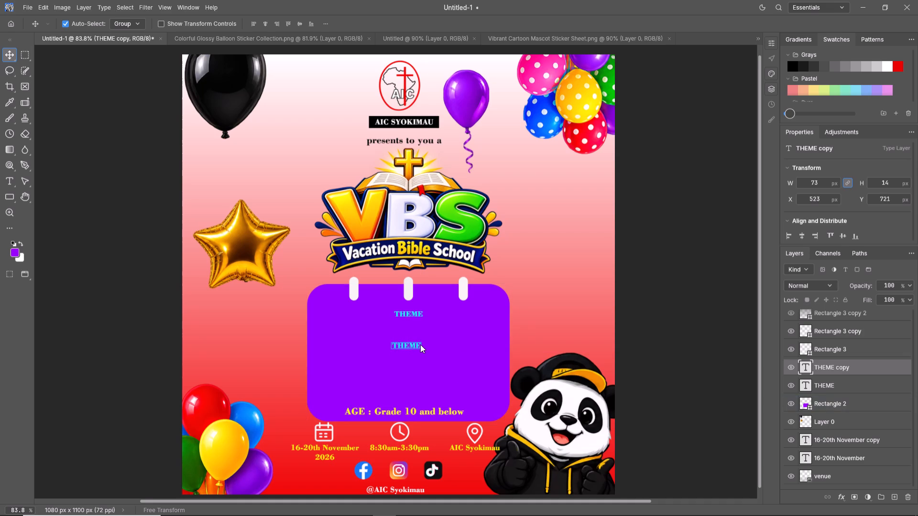
Replace the wording of the lower THEME copy on the purple rectangle with "MEMORY VERSE".
double_click(420, 344)
double_click(417, 344)
key(Right)
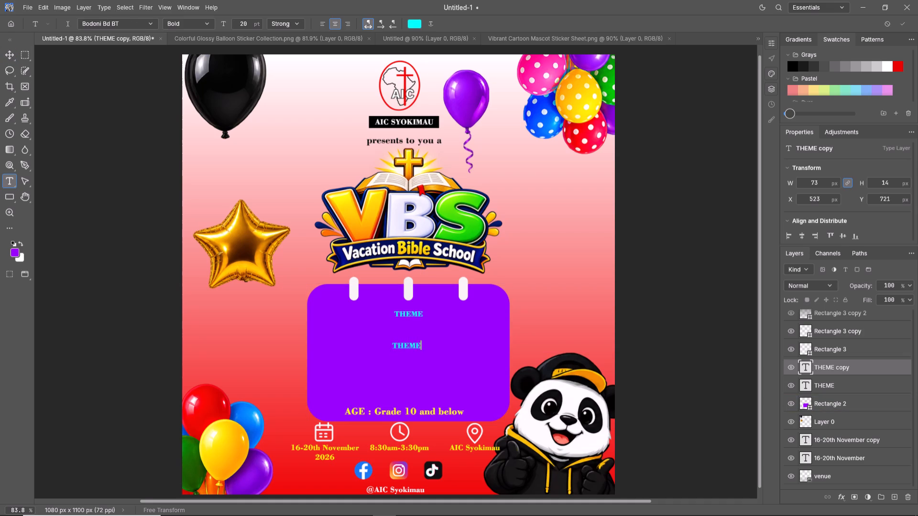
key(BackSpace)
key(BackSpace)
key(BackSpace)
key(BackSpace)
key(BackSpace)
text(MEM)
text(ORY VER)
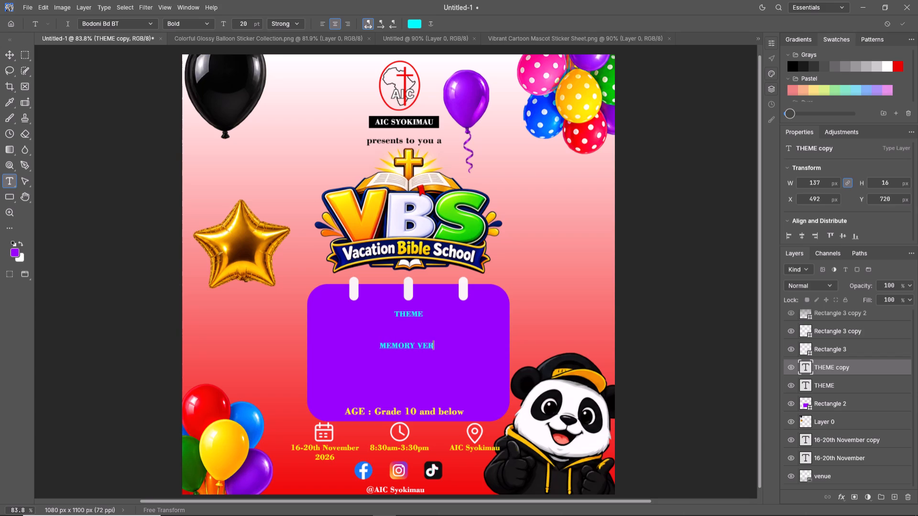
text(SE)
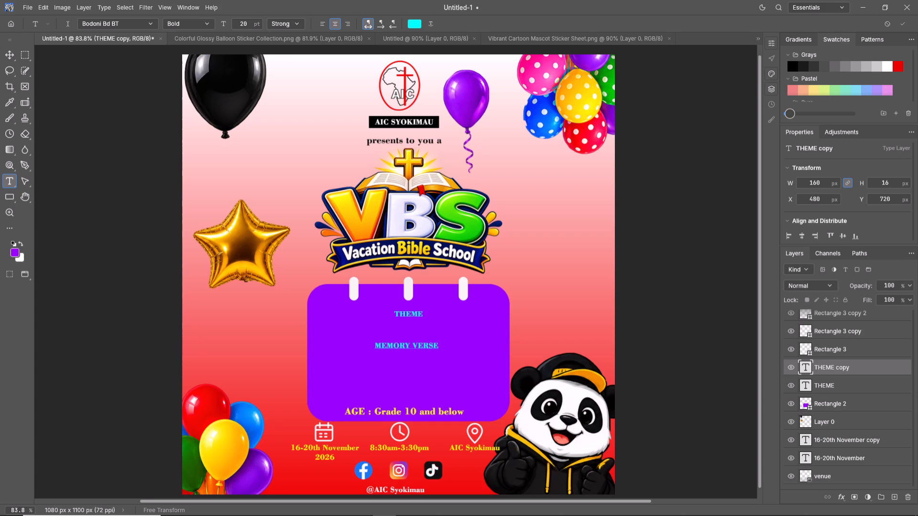
click(6, 58)
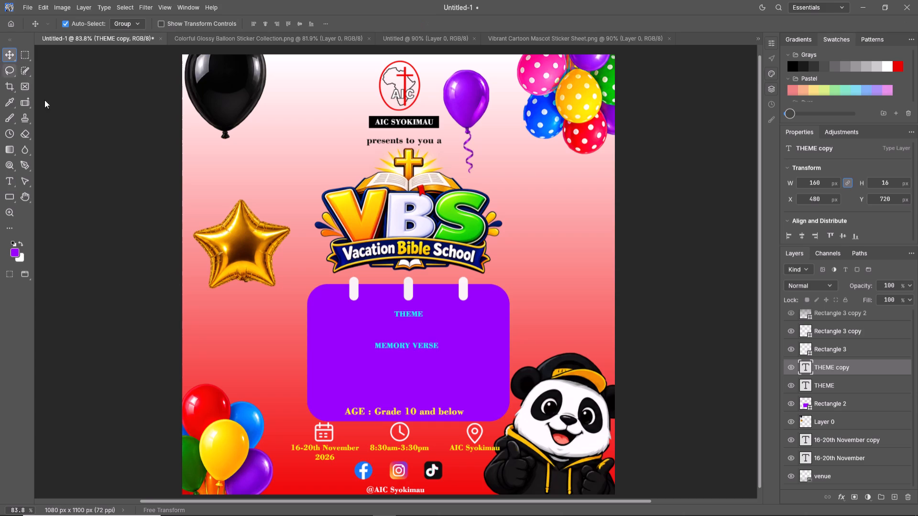
Move the MEMORY VERSE text slightly down, centred under THEME, at about X 485, Y 729 px.
click(416, 344)
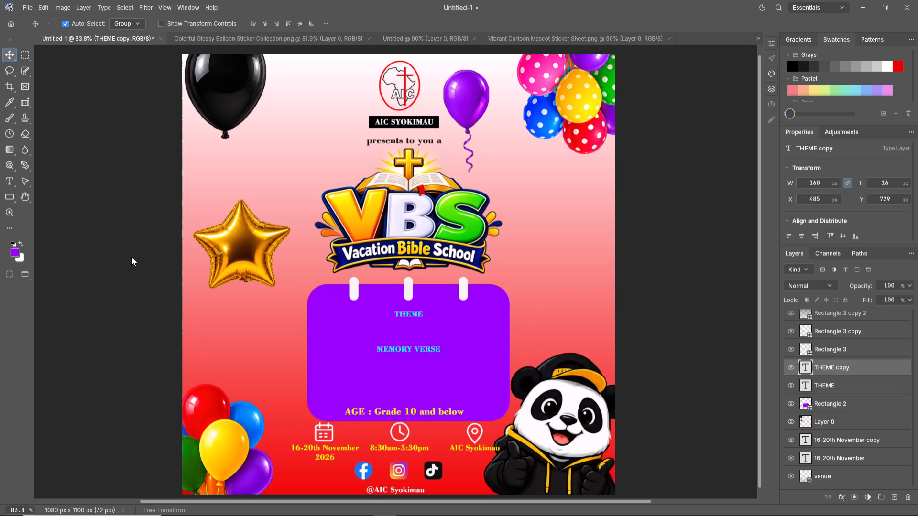
Add a new text reading "ARMOR OF GOD" on the background below the gold star.
click(8, 177)
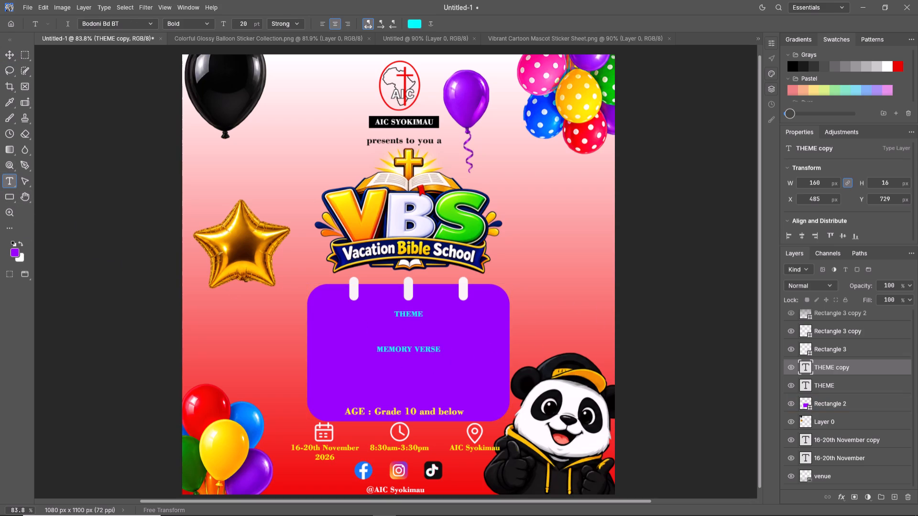
click(229, 320)
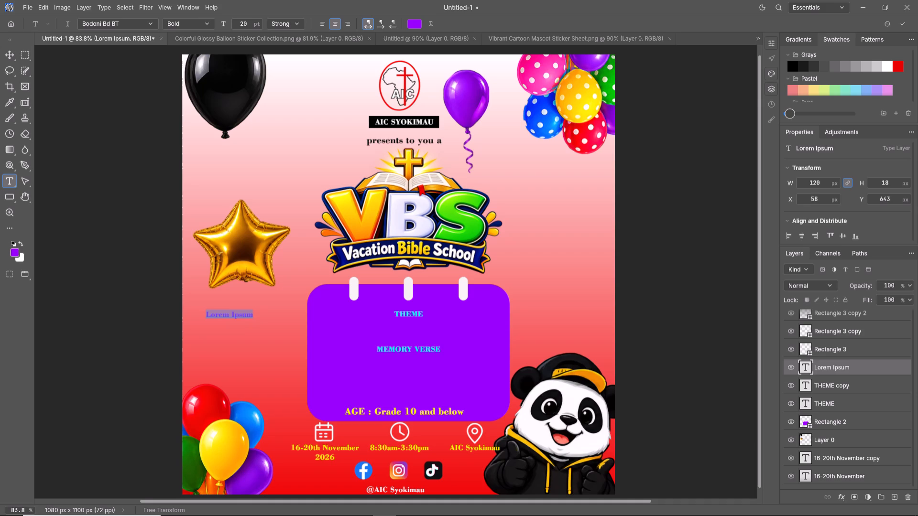
text(AR)
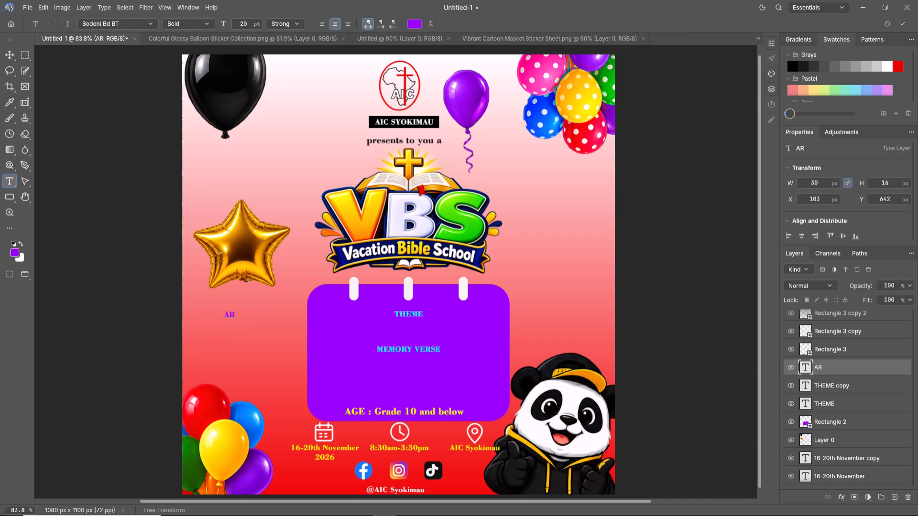
text(MOR)
key(space)
text(OF)
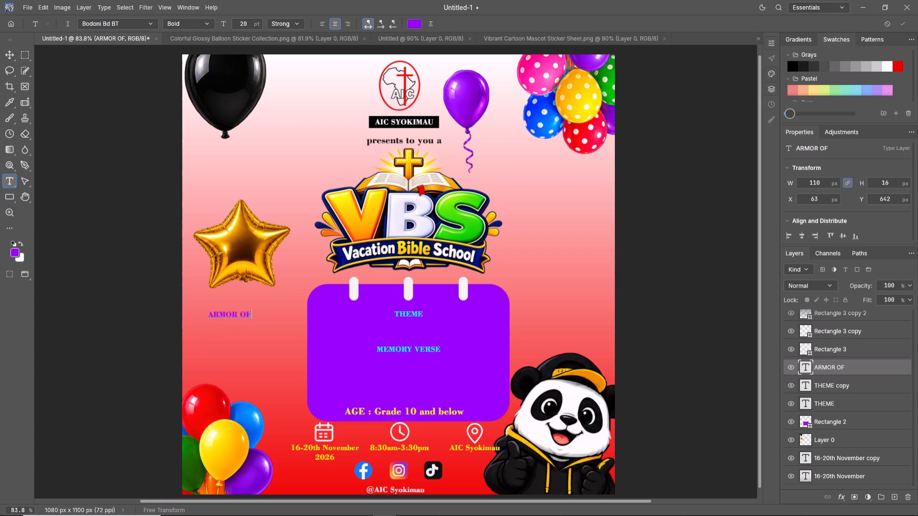
key(space)
text(GOD)
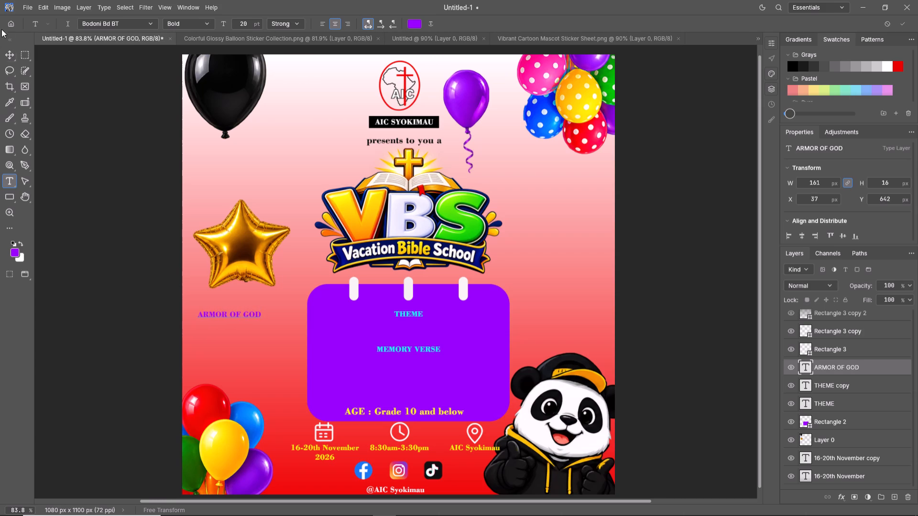
click(12, 56)
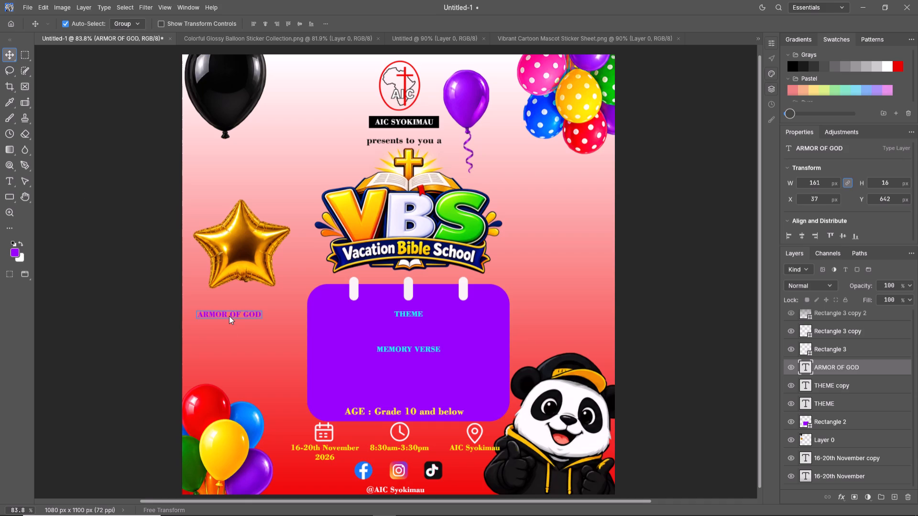
Move the ARMOR OF GOD text onto the purple rectangle between THEME and MEMORY VERSE, at about X 485, Y 679 px.
drag(229, 316, 409, 330)
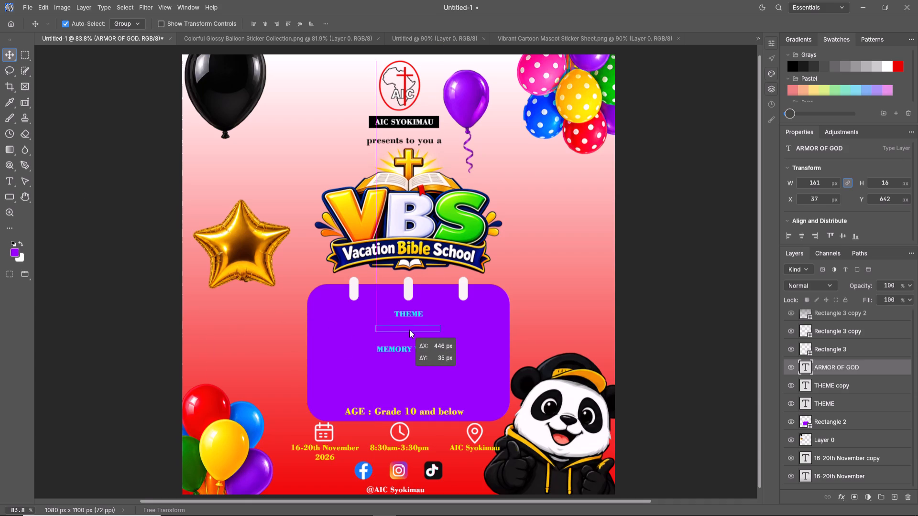
drag(409, 330, 408, 331)
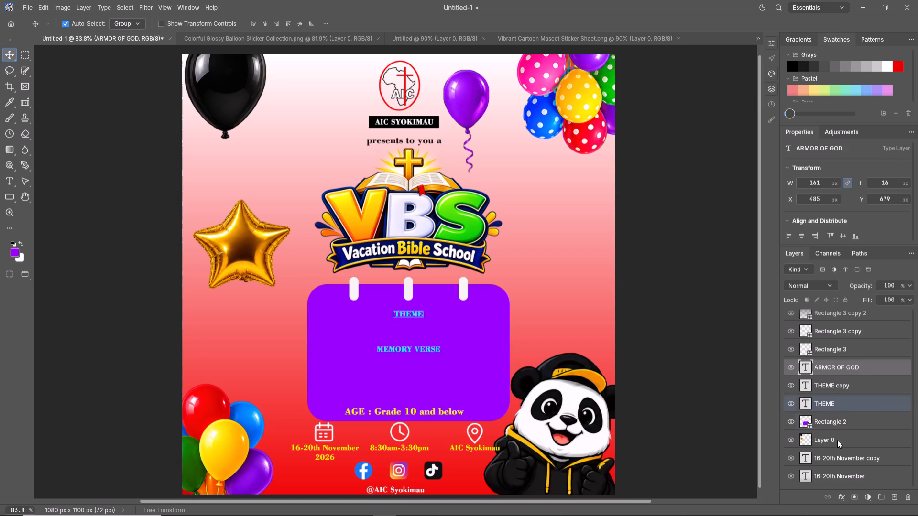
Raise the ARMOR OF GOD layer in the stacking order to directly above the Glossy VBS Bible Cross Emblem layer.
drag(827, 366, 822, 340)
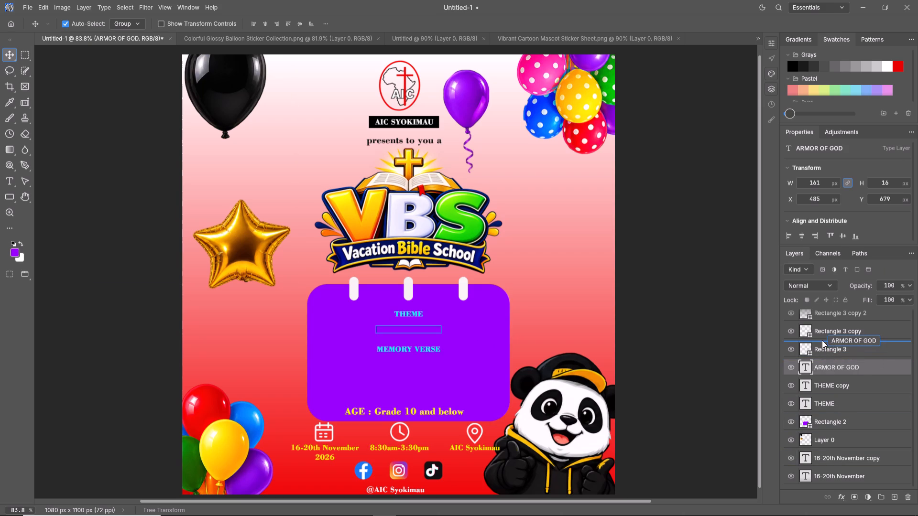
drag(822, 340, 821, 317)
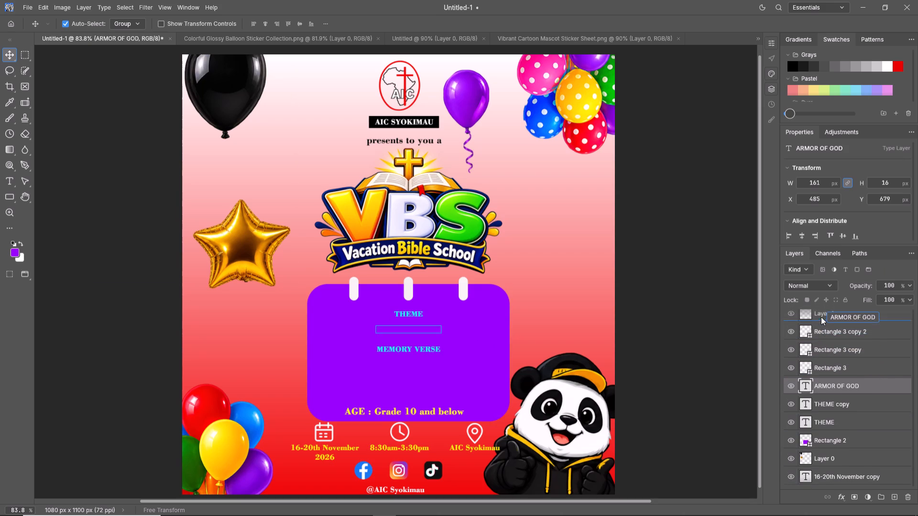
drag(821, 317, 822, 324)
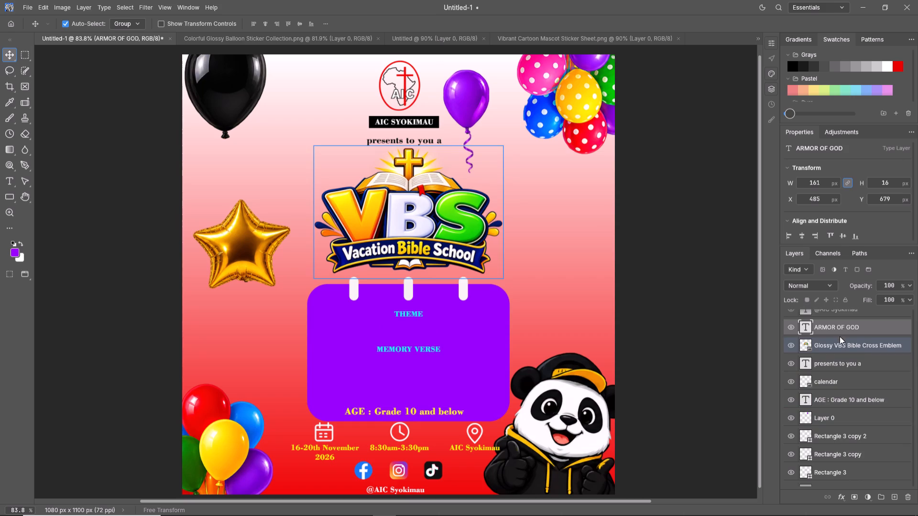
scroll(834, 355, up, 2)
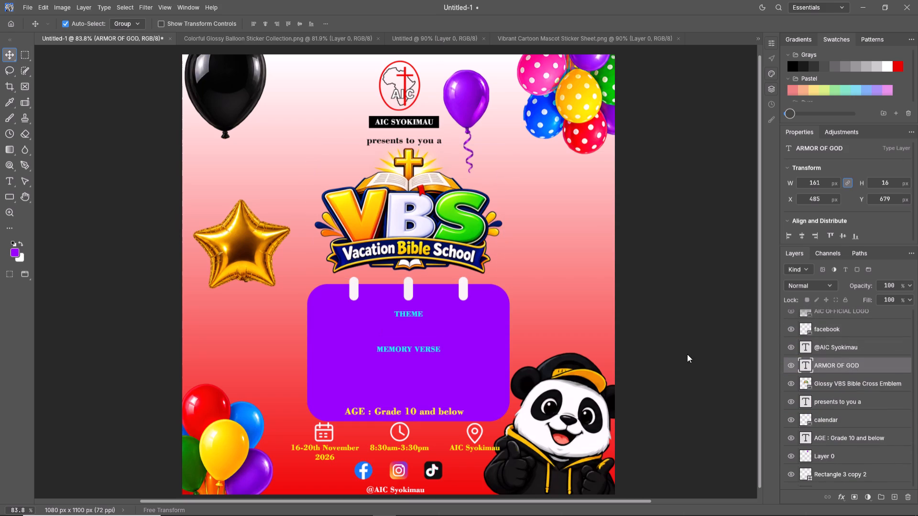
click(459, 381)
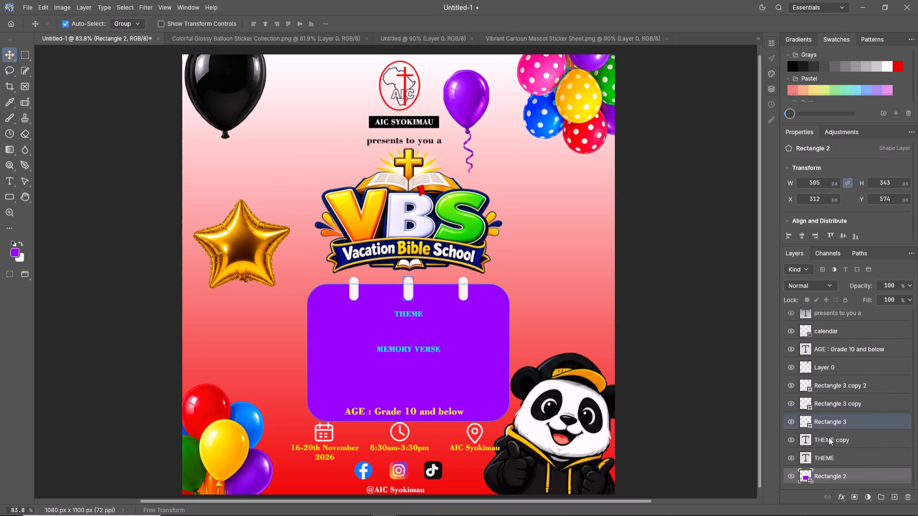
scroll(830, 437, down, 12)
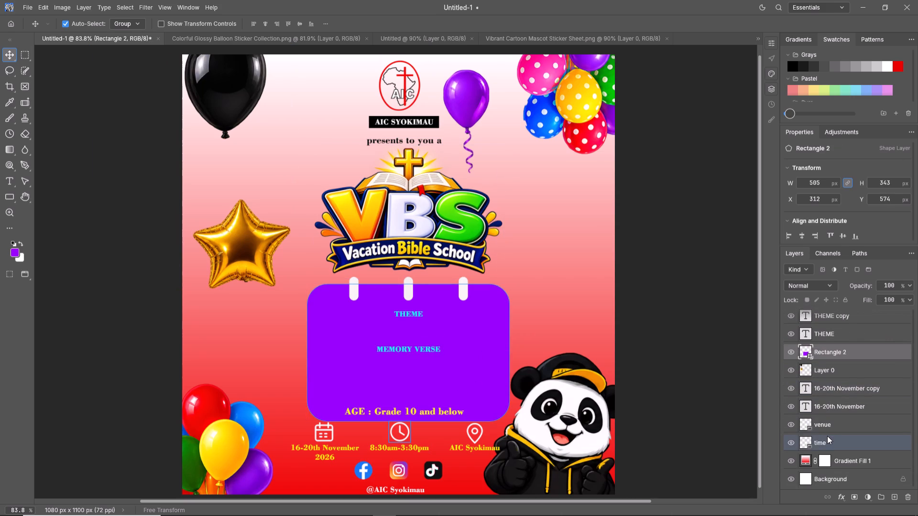
scroll(827, 436, up, 7)
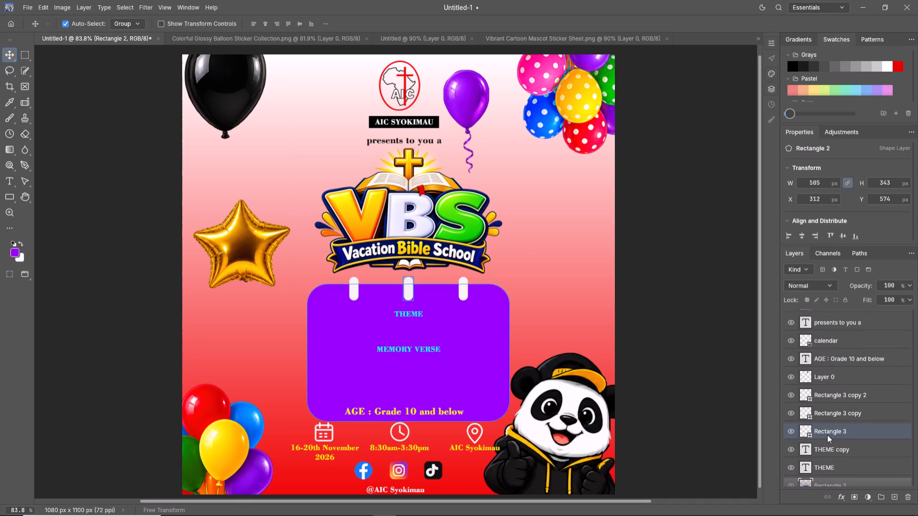
scroll(827, 435, down, 5)
scroll(827, 434, up, 11)
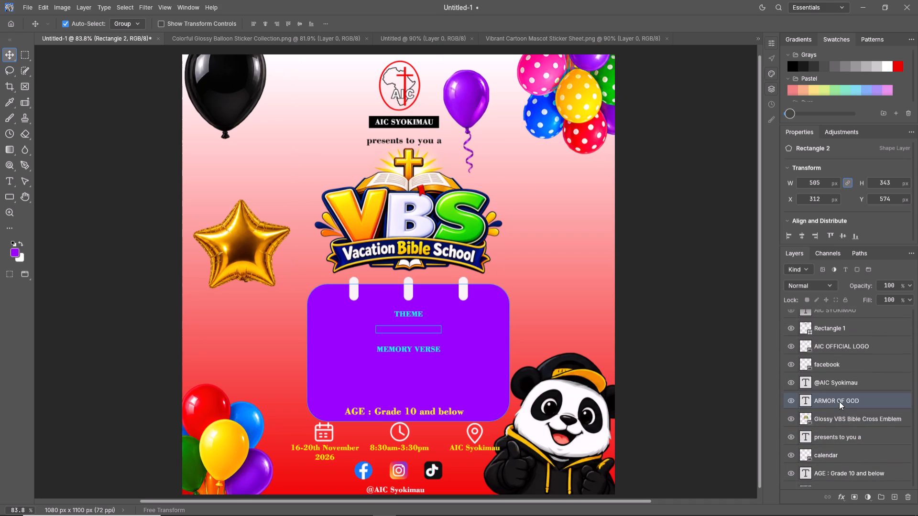
drag(839, 401, 843, 404)
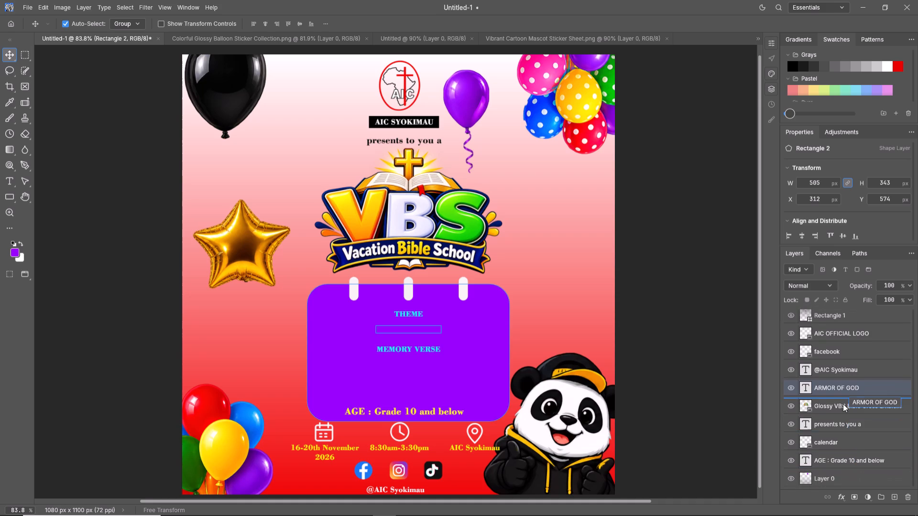
drag(843, 404, 836, 360)
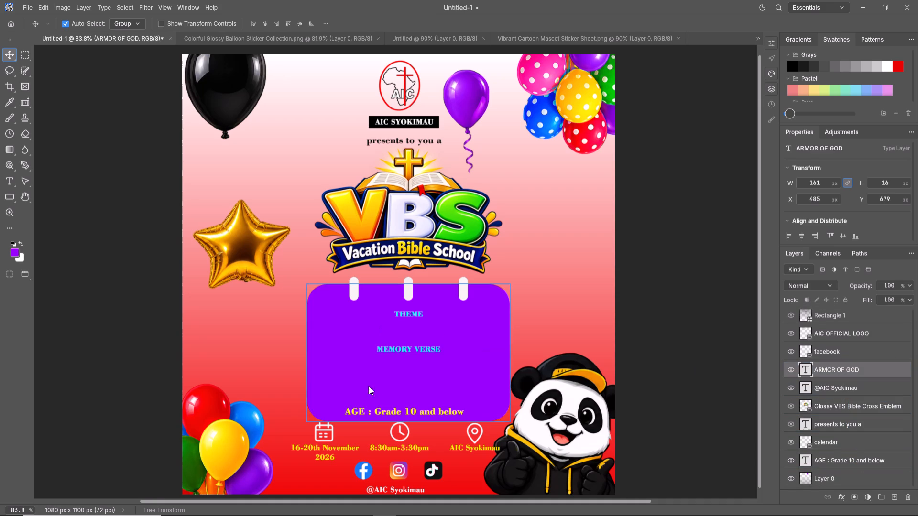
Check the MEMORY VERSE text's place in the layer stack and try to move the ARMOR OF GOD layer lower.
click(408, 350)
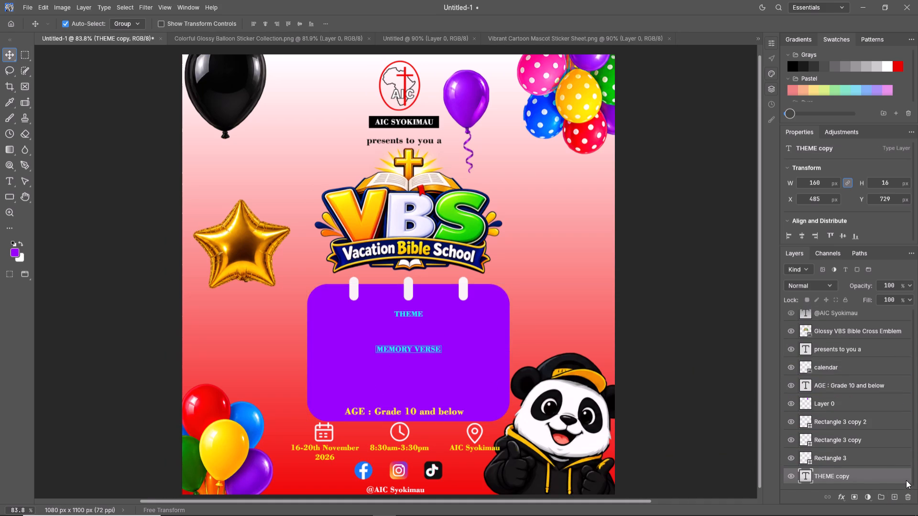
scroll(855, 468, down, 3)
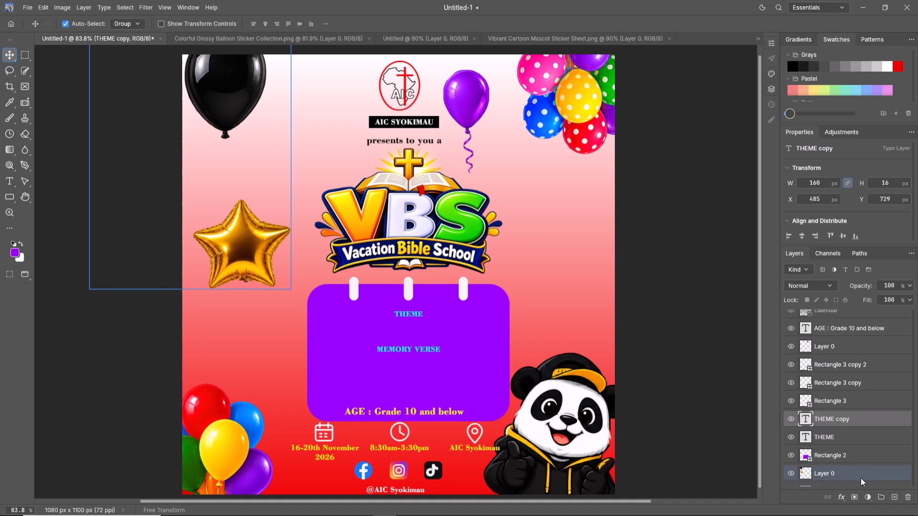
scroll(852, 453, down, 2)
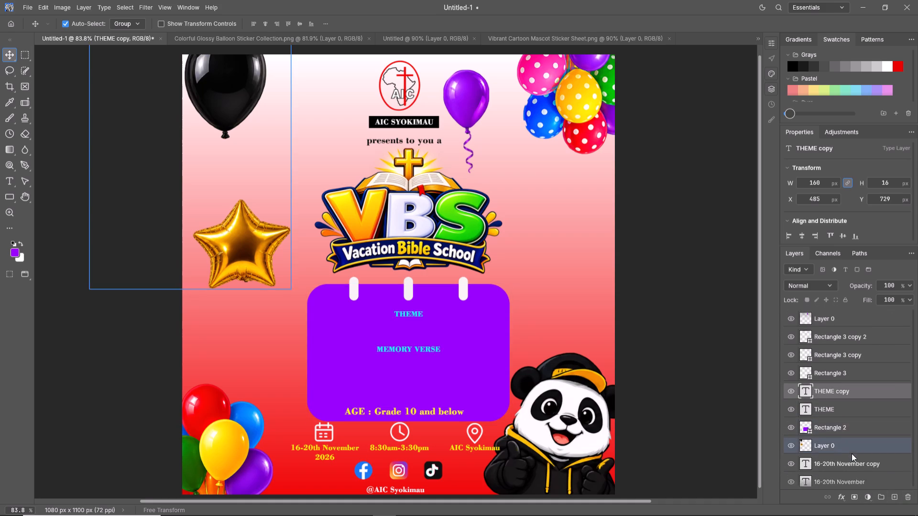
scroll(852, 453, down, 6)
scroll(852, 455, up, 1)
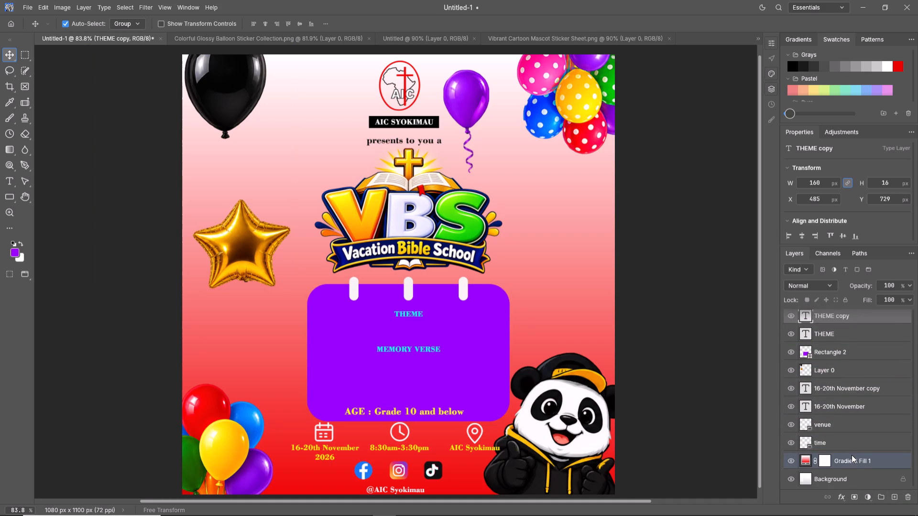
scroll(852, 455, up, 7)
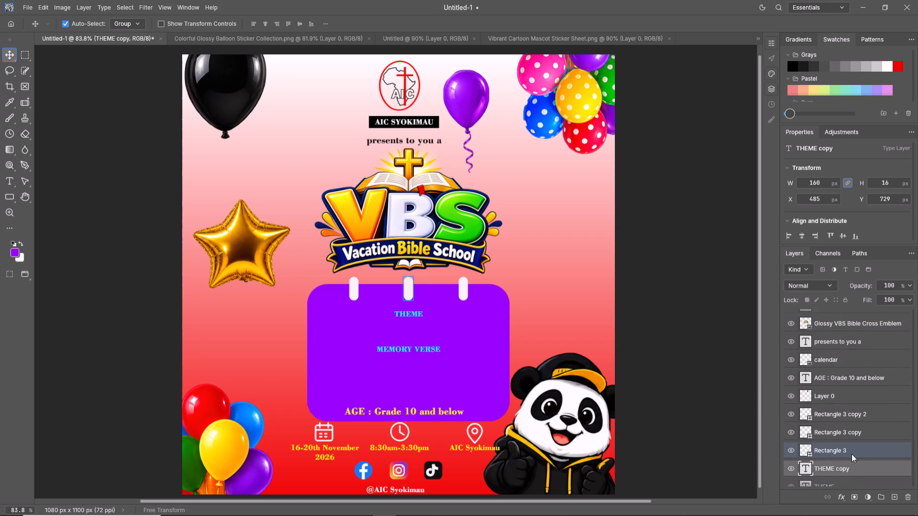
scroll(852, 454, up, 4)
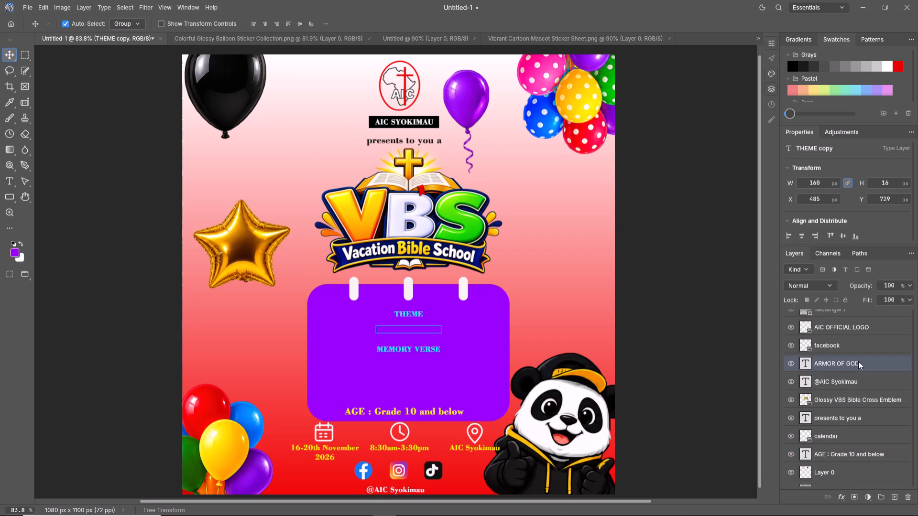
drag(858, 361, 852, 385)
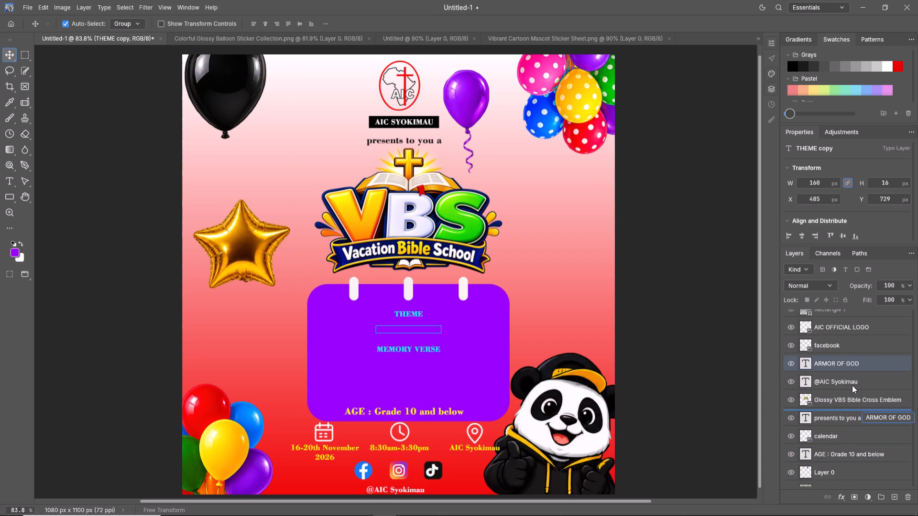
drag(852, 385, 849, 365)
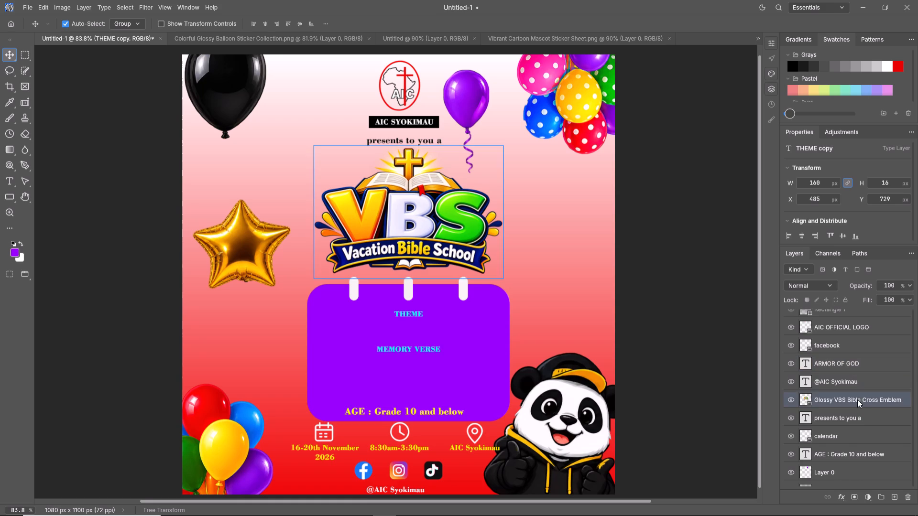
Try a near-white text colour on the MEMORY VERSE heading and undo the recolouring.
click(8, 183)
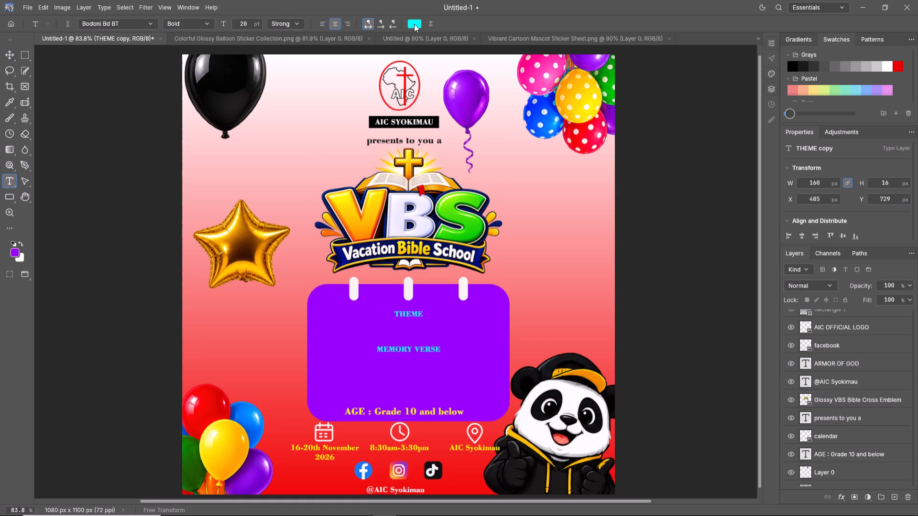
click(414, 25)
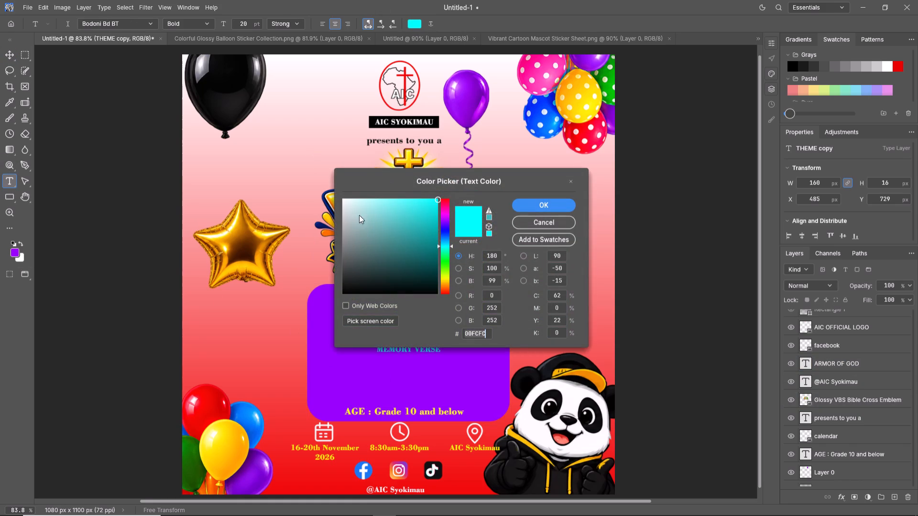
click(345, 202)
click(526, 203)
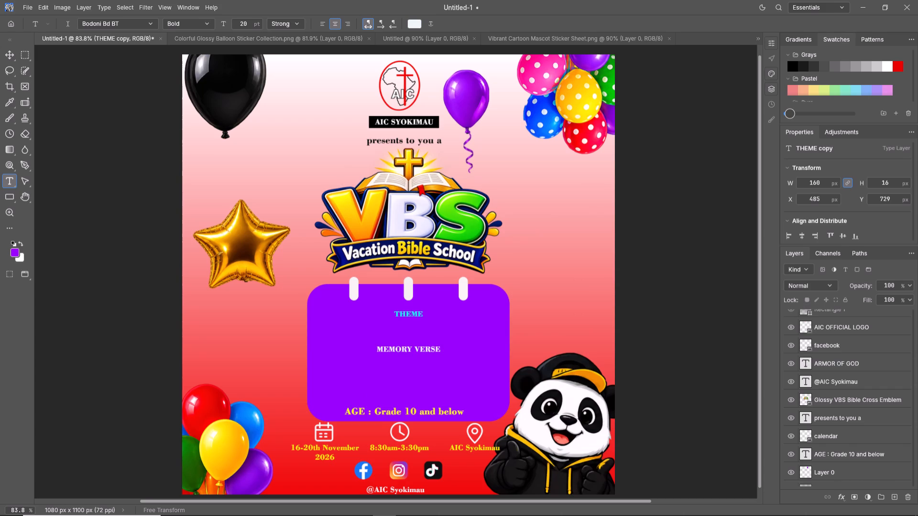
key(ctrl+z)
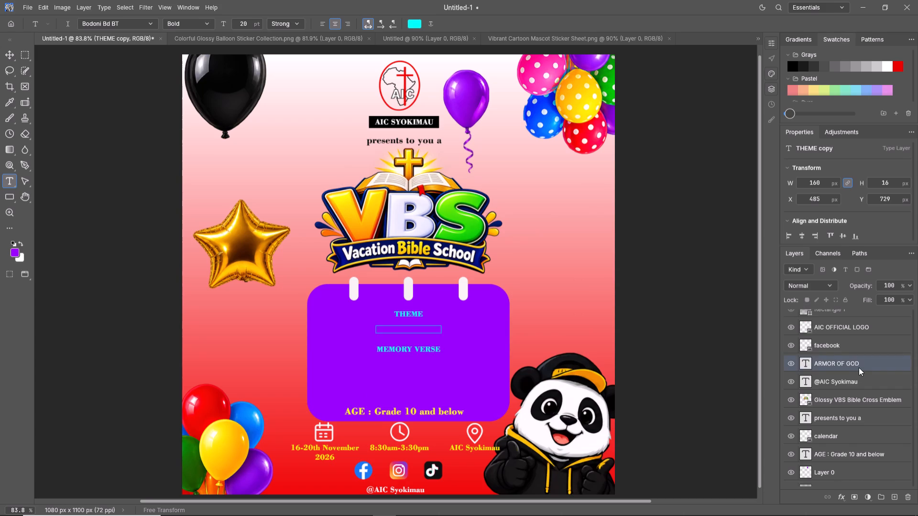
Recolour the ARMOR OF GOD text on the purple rectangle to white (#FFFFFF).
scroll(858, 384, down, 2)
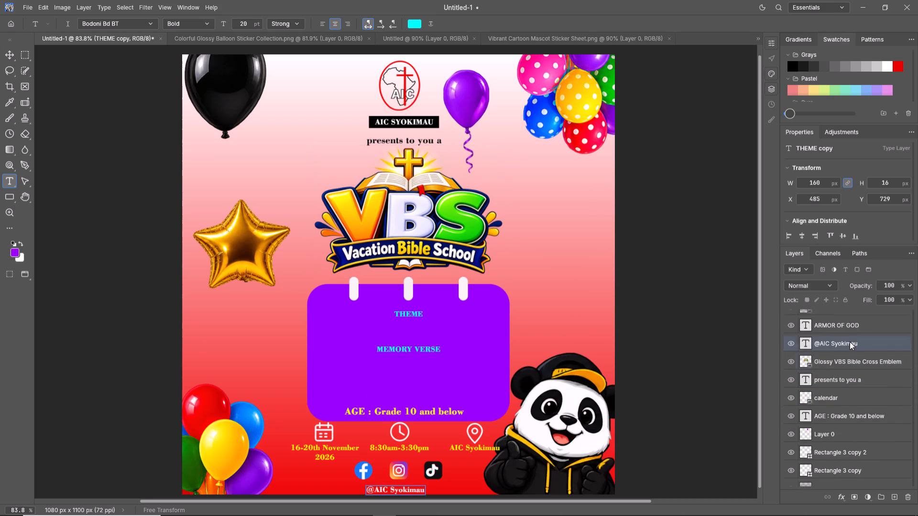
click(848, 329)
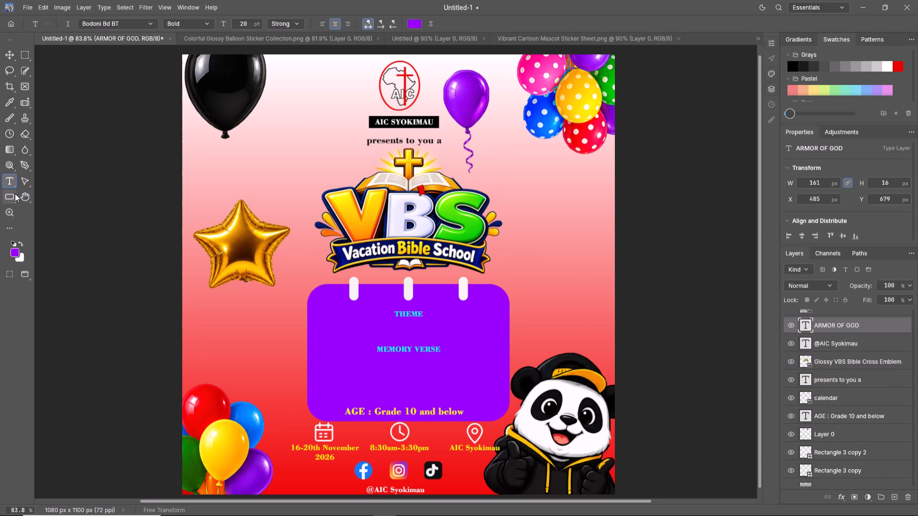
click(418, 24)
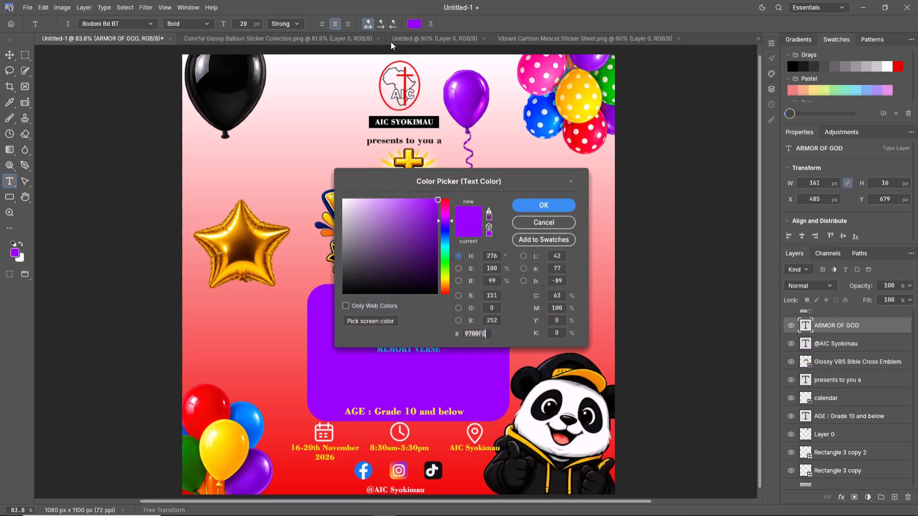
drag(346, 201, 339, 197)
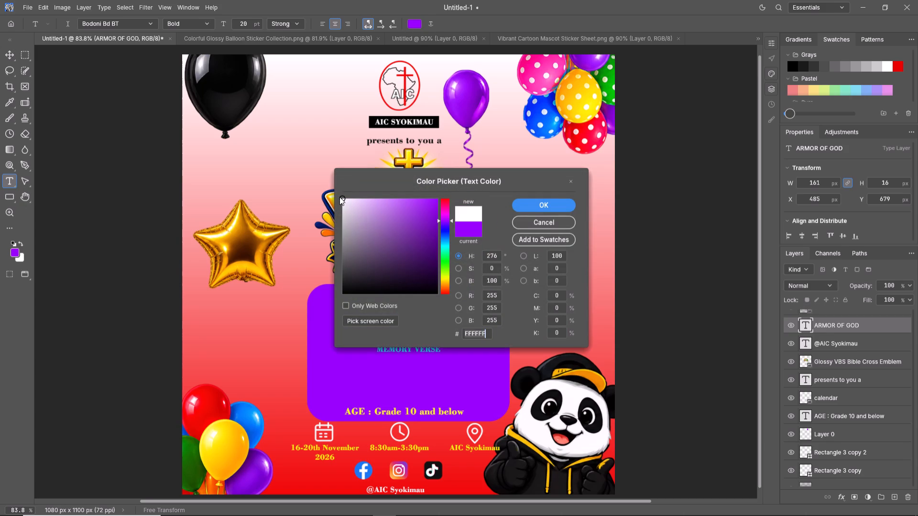
drag(339, 197, 337, 196)
click(541, 208)
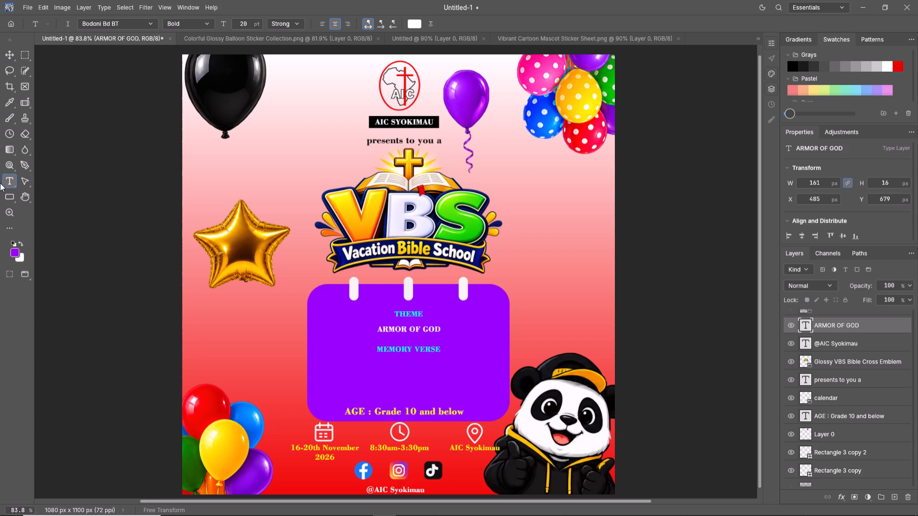
Add a text layer reading EPHESIANS 6:11 in the empty area above the gold star balloon.
click(199, 170)
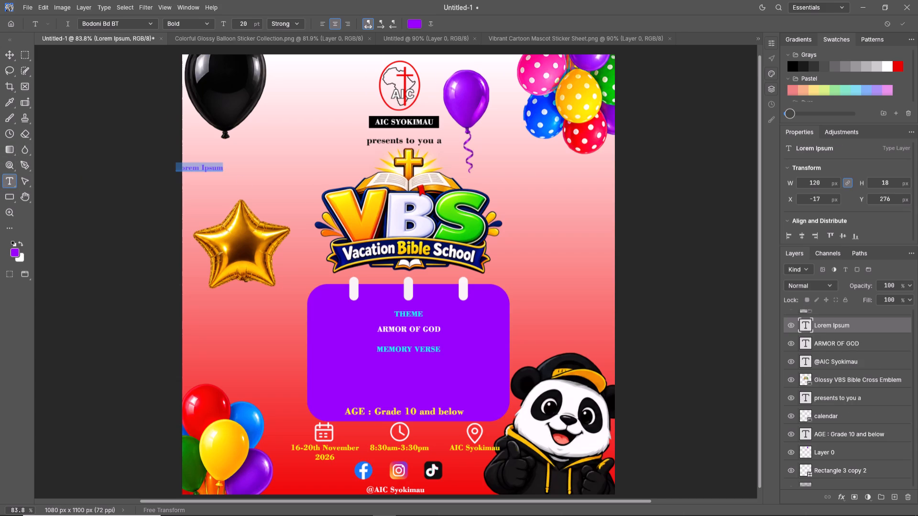
key(e)
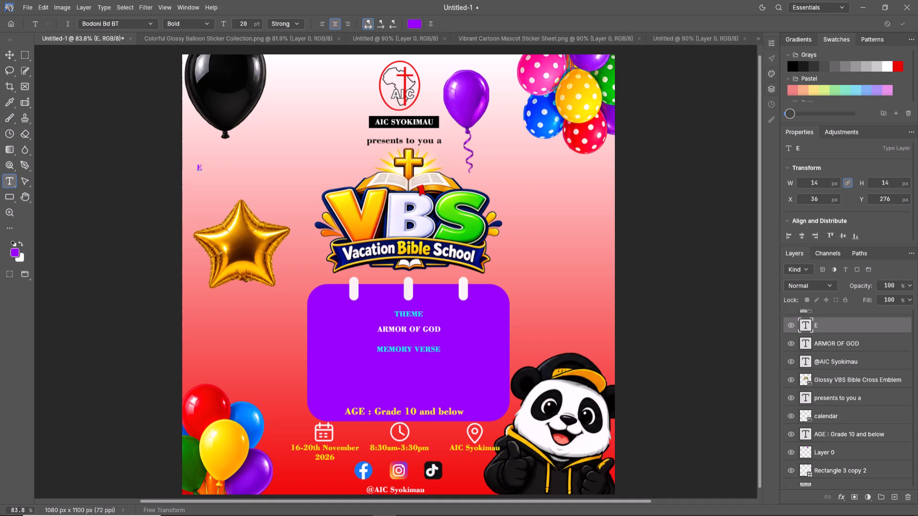
text(PHE)
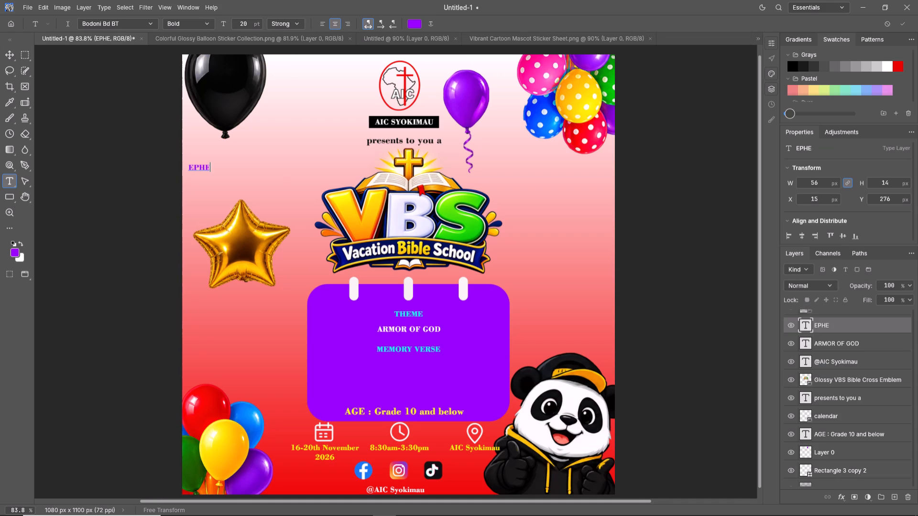
text(SIANS)
key(space)
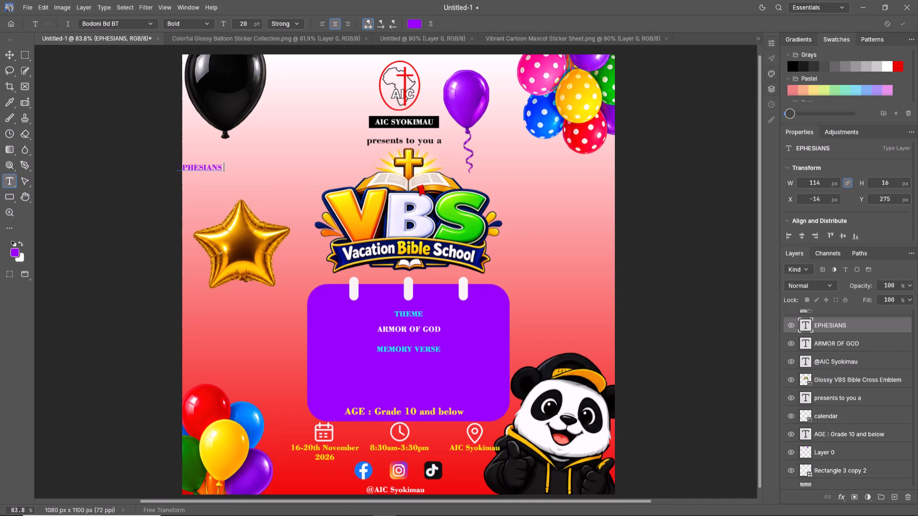
key(6)
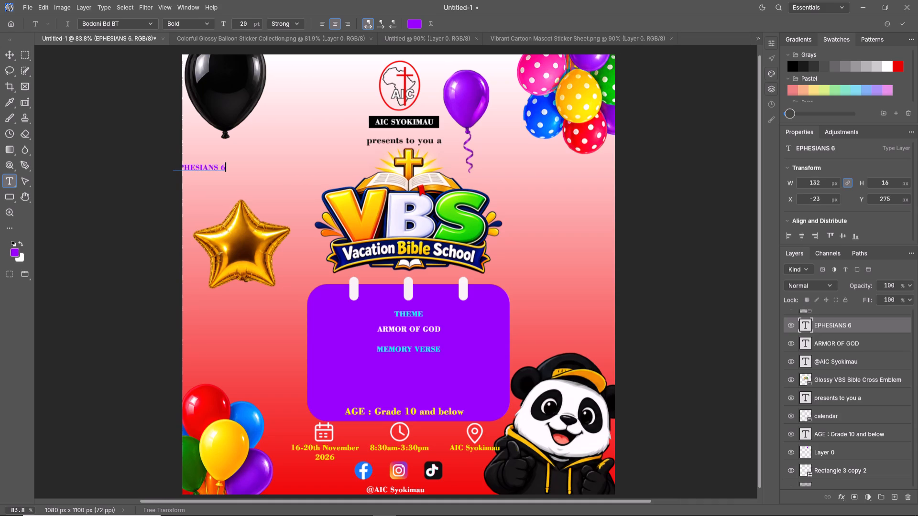
key(shift+colon)
text(11)
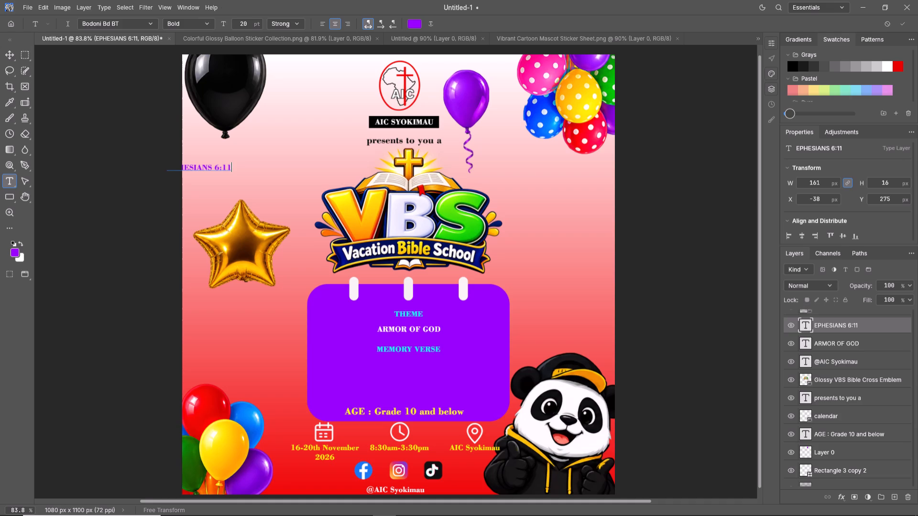
click(3, 60)
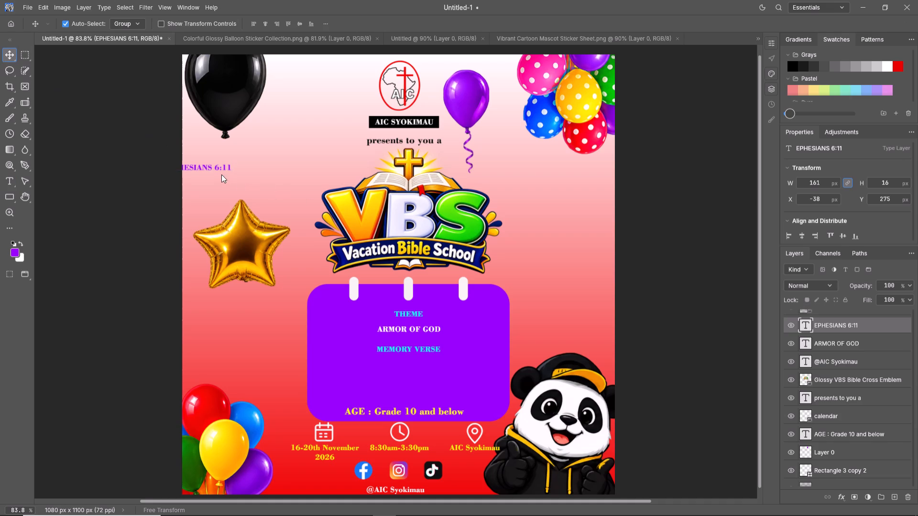
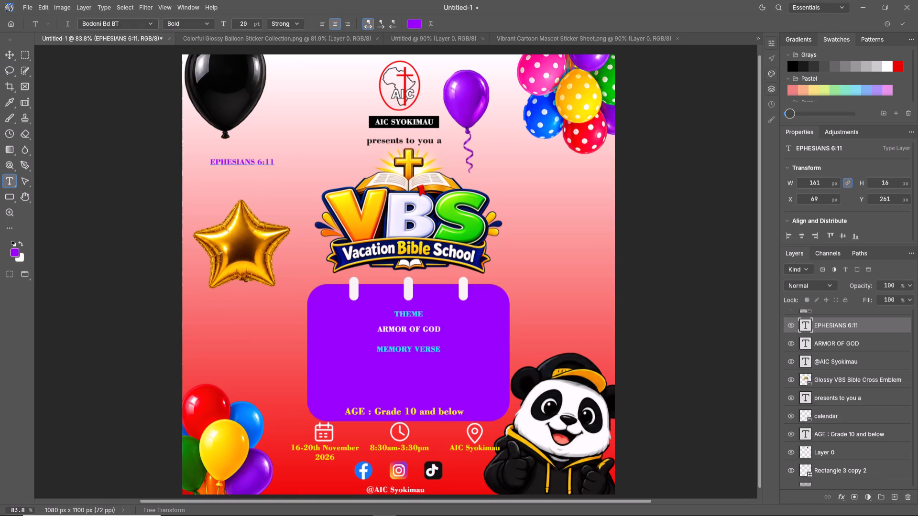
click(272, 161)
key(Return)
key(ctrl+v)
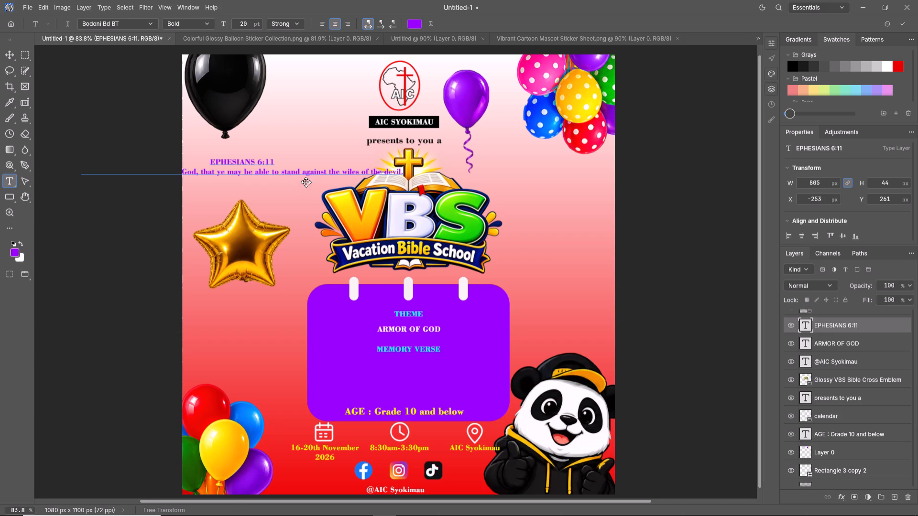
click(201, 172)
key(Return)
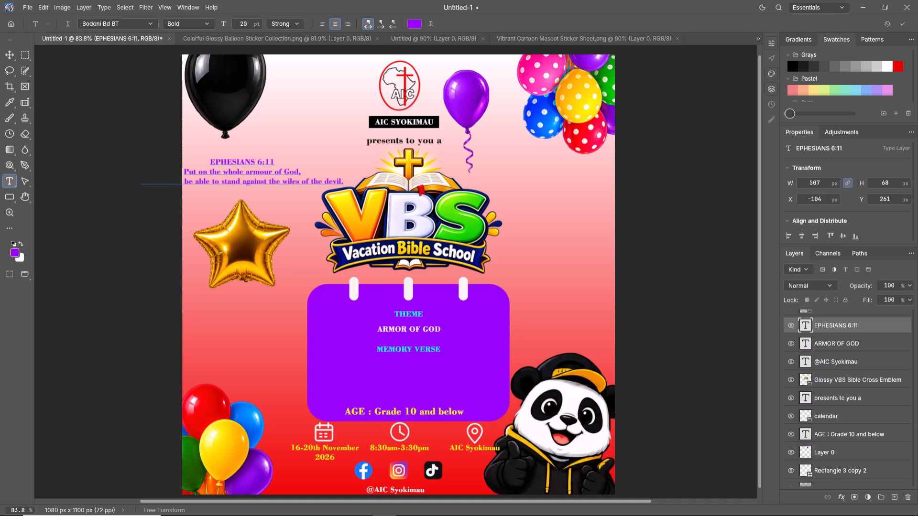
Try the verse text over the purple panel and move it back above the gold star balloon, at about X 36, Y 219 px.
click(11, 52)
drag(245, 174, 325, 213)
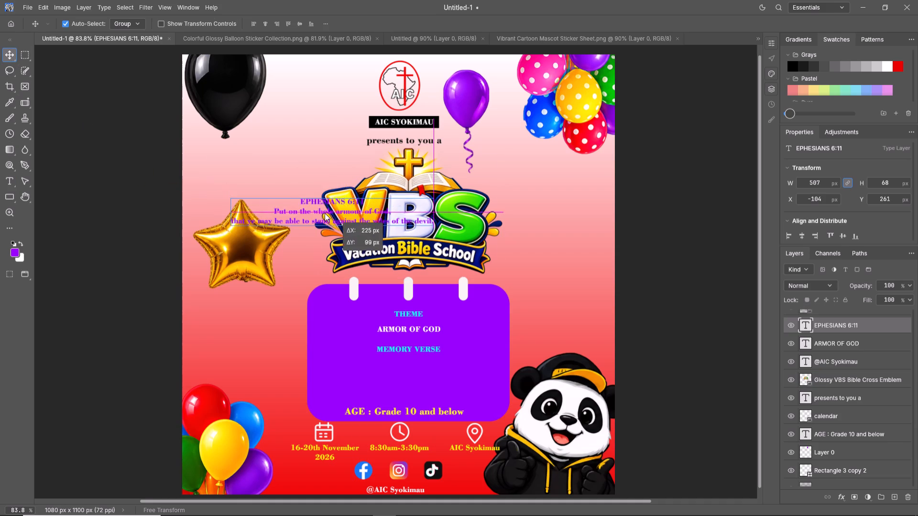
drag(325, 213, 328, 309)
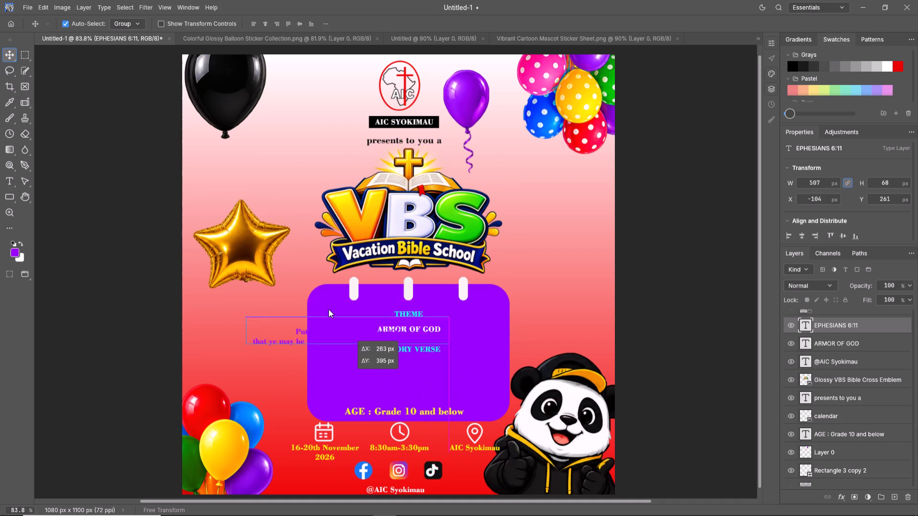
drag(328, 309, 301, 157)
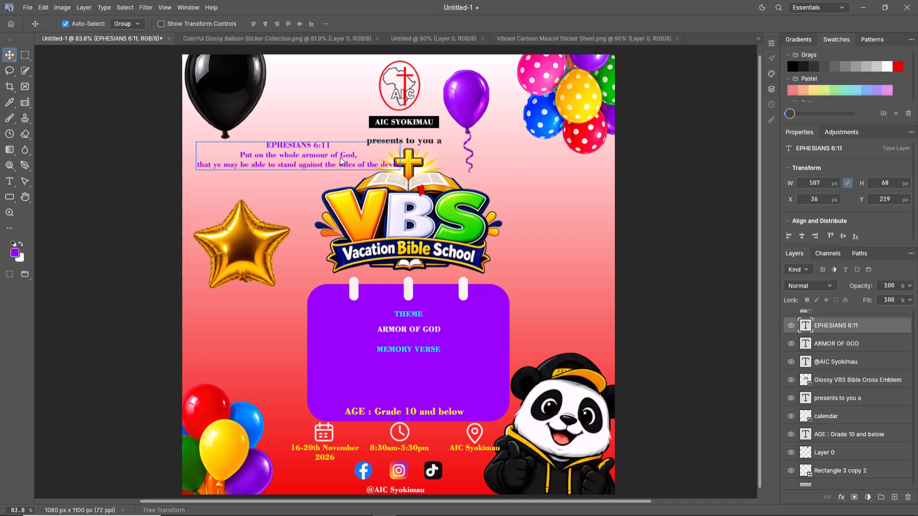
Break the verse text's last line after "stand" so that "against the wiles of the devil." forms its own line.
double_click(299, 166)
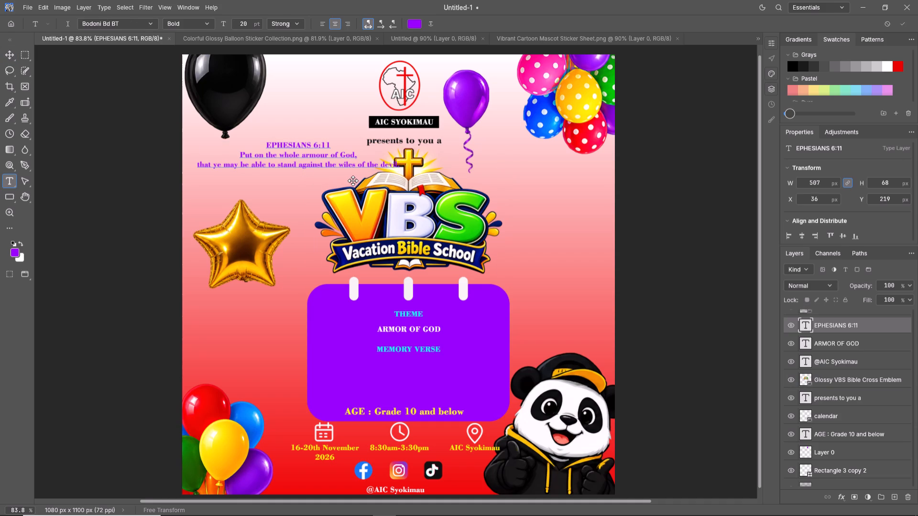
key(Return)
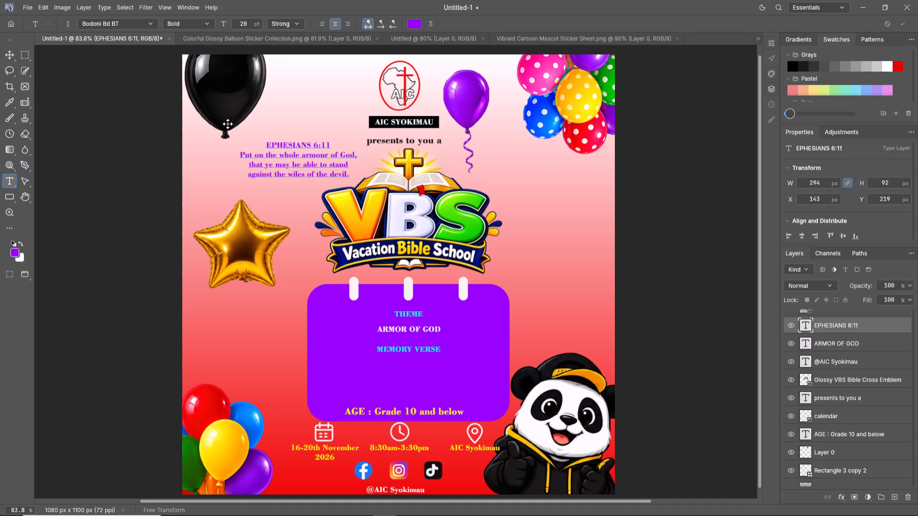
Recolour the whole EPHESIANS 6:11 verse text to white (#FFFFFF).
click(414, 27)
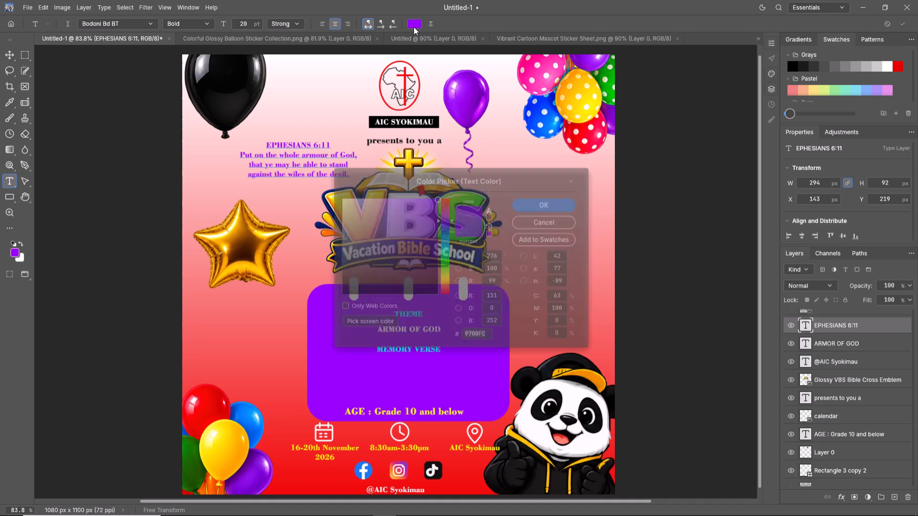
drag(451, 254, 448, 260)
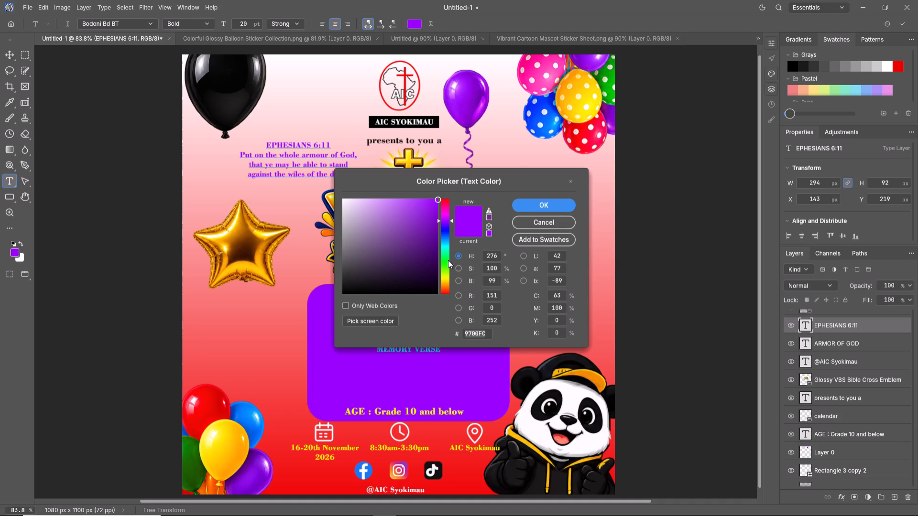
drag(448, 260, 447, 270)
drag(446, 261, 444, 270)
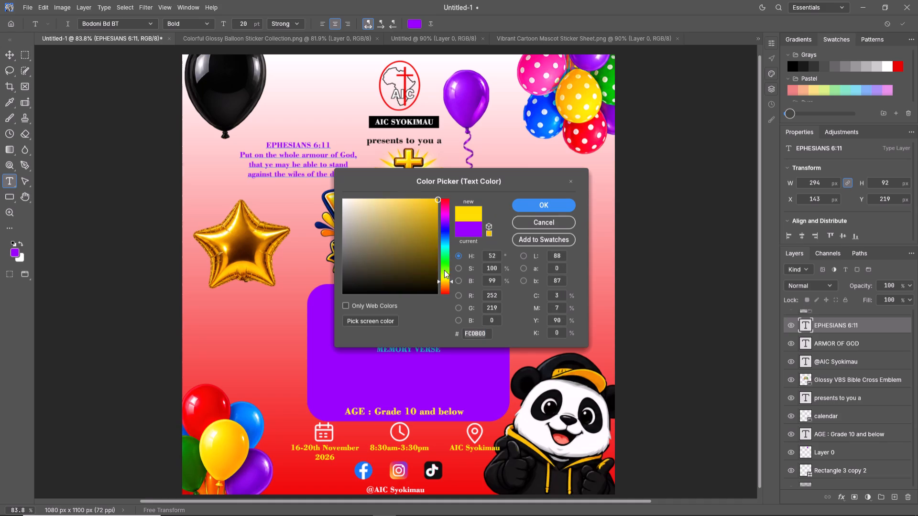
drag(444, 270, 444, 246)
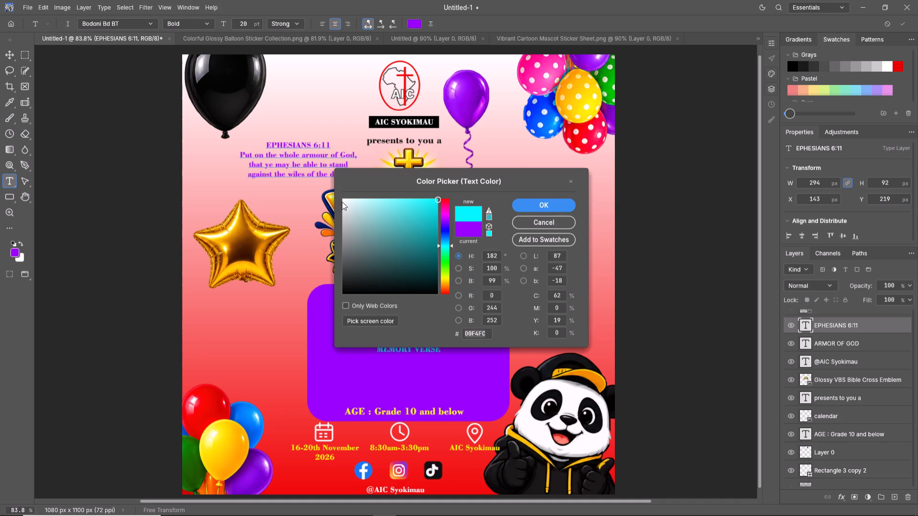
click(342, 202)
drag(350, 202, 336, 199)
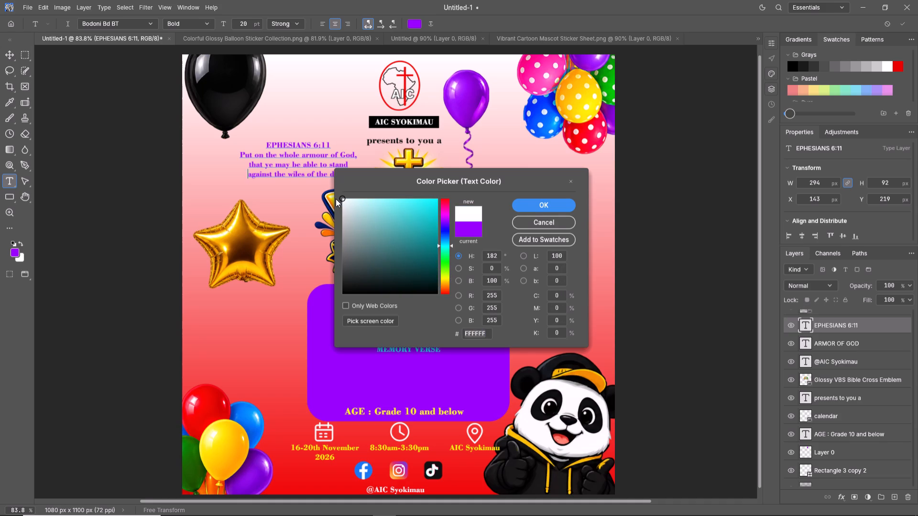
drag(336, 199, 335, 198)
click(539, 206)
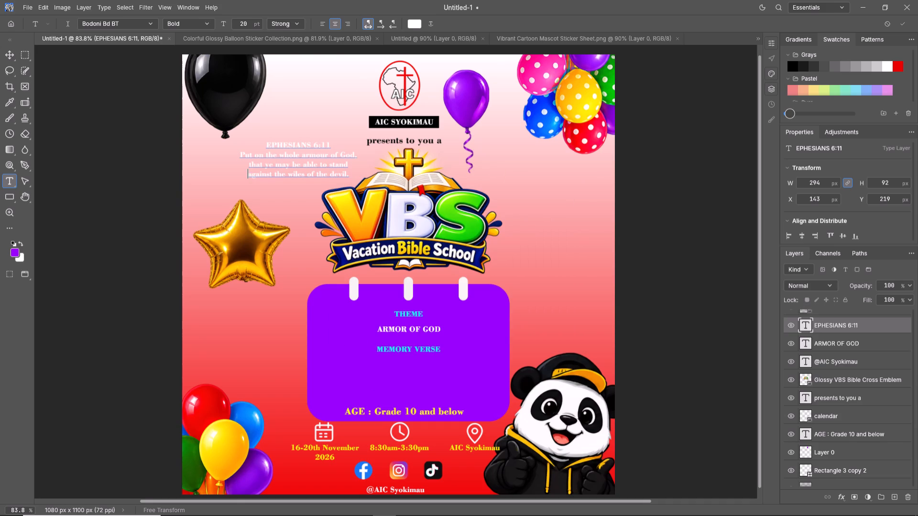
Move the white verse text onto the purple panel, centred beneath the MEMORY VERSE heading at about X 418, Y 763 px.
click(7, 57)
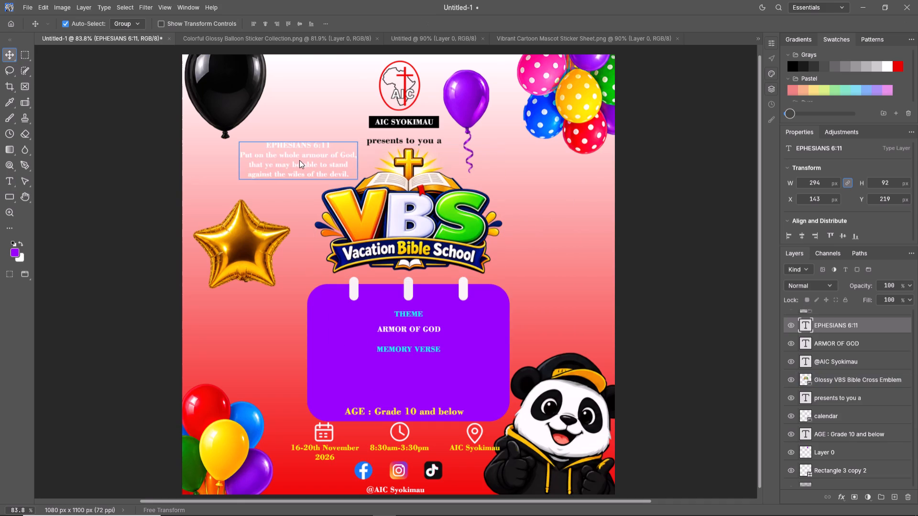
drag(300, 157, 414, 380)
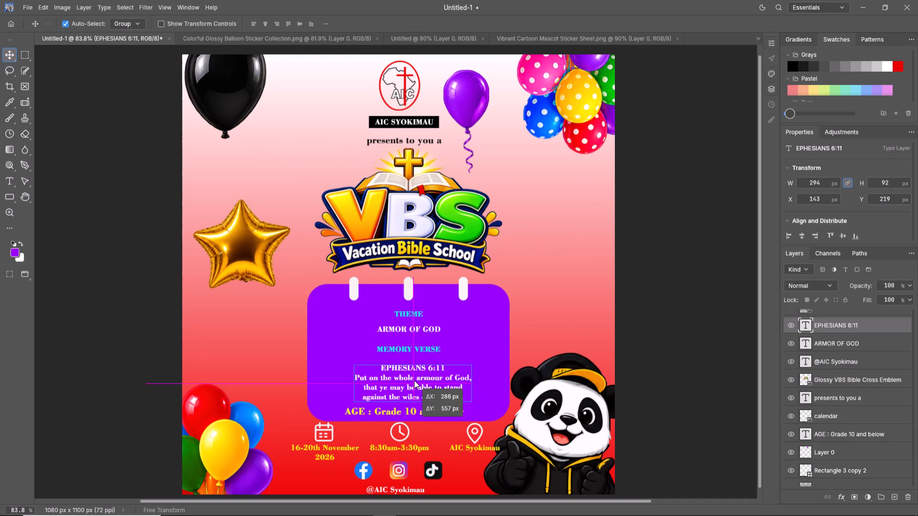
drag(414, 380, 414, 375)
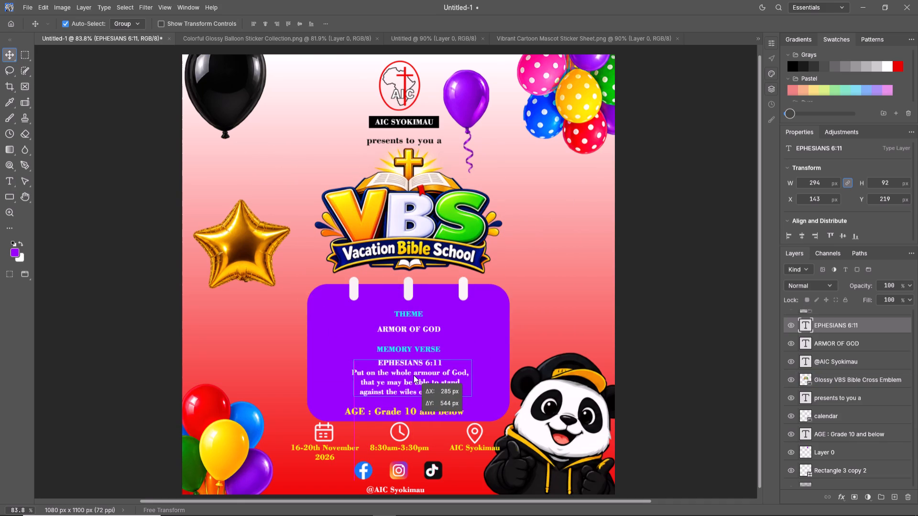
drag(414, 375, 415, 375)
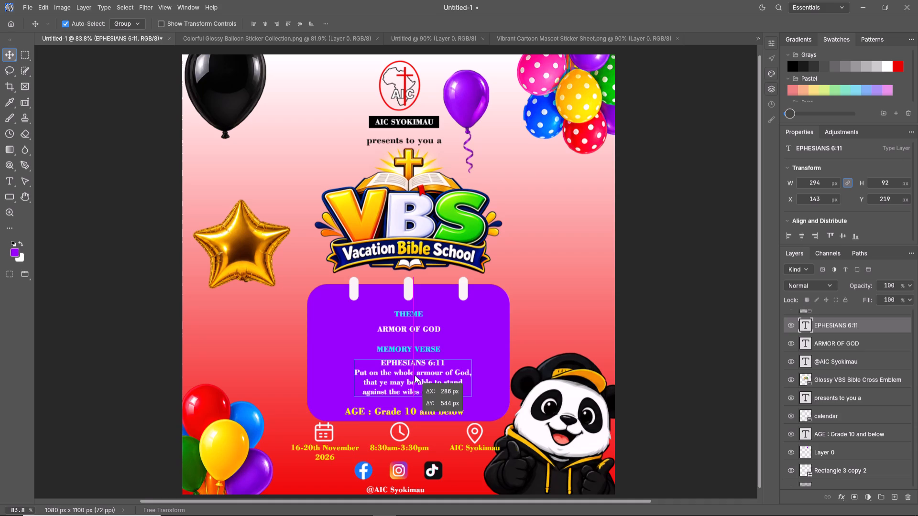
drag(415, 375, 415, 375)
click(415, 375)
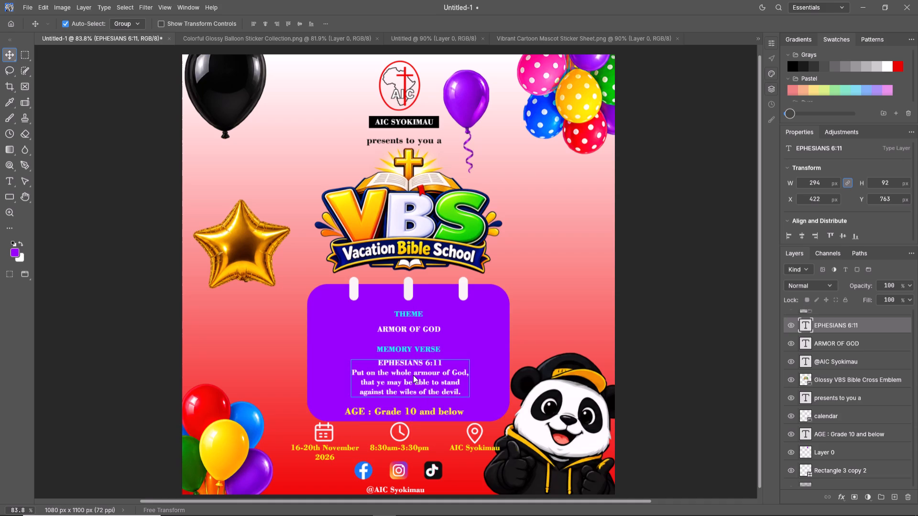
click(414, 375)
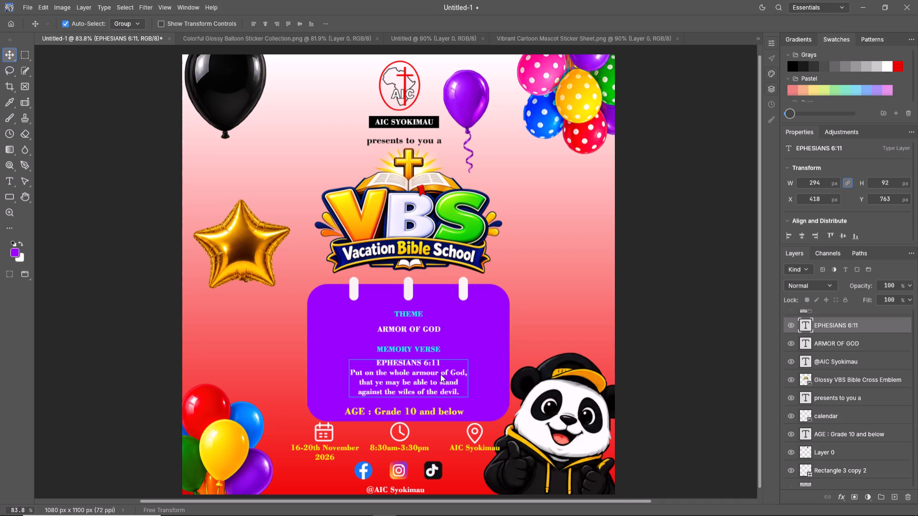
Set the MEMORY VERSE heading's font size to 25 pt.
click(421, 349)
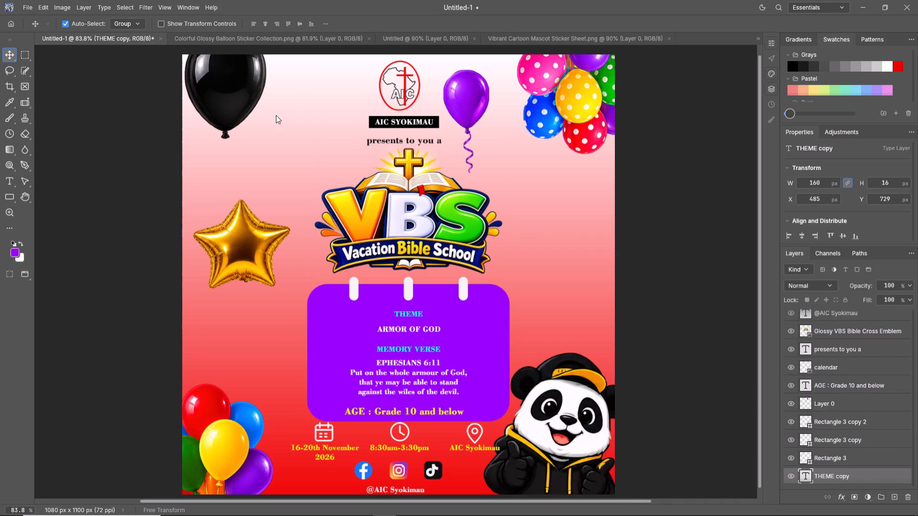
click(9, 178)
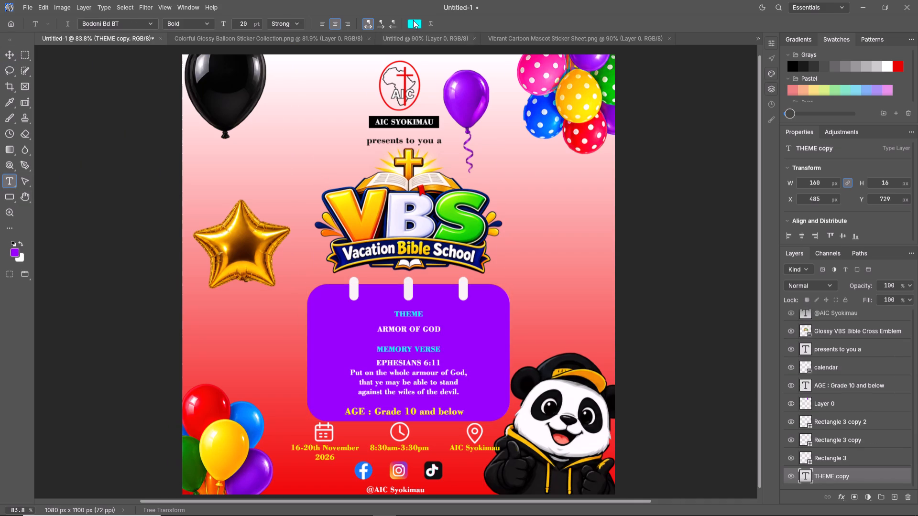
click(246, 23)
key(BackSpace)
key(2)
key(5)
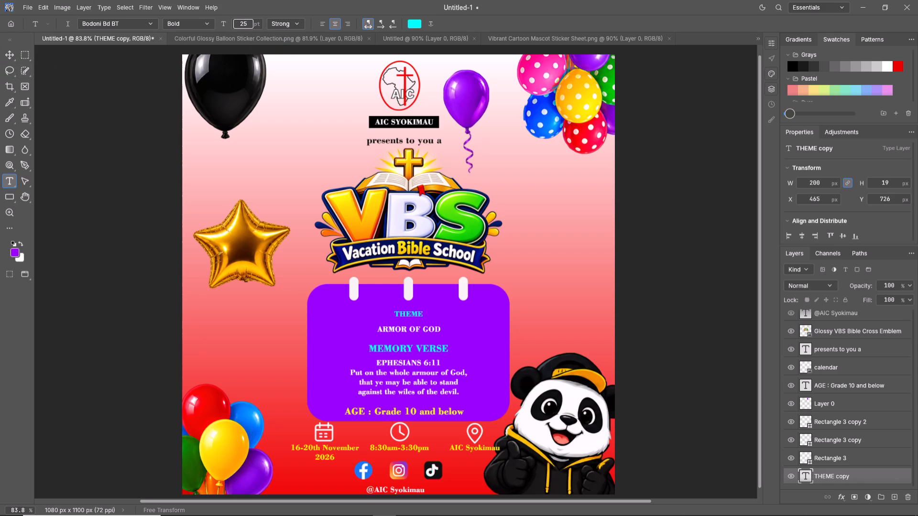
click(11, 58)
Enlarge the THEME heading on the purple panel to a font size of 25 pt.
click(413, 314)
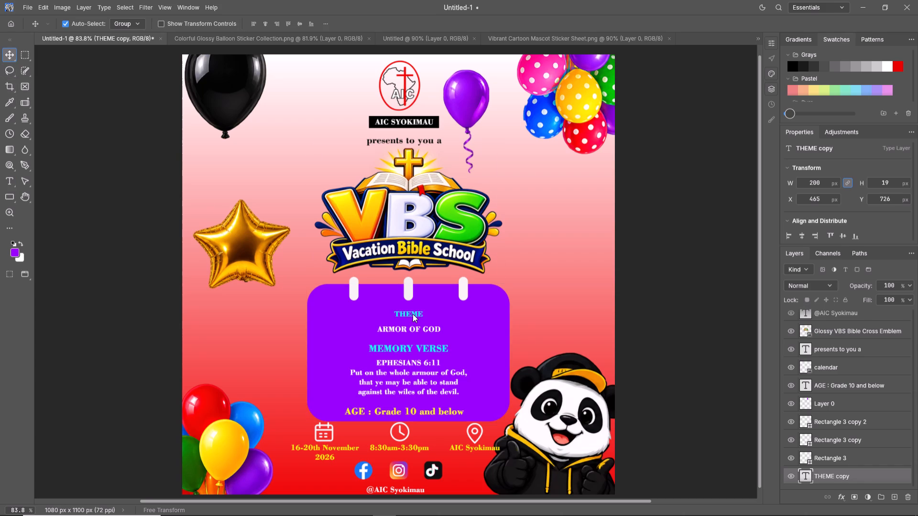
click(11, 176)
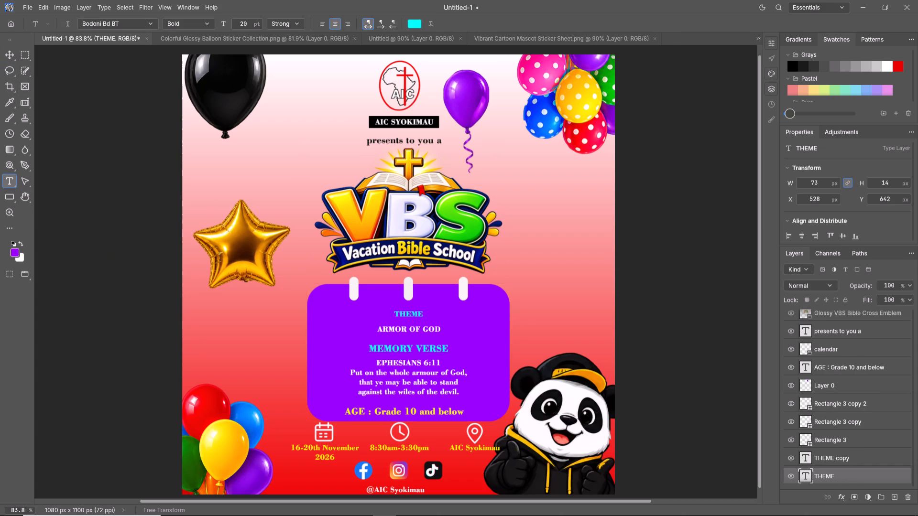
click(247, 24)
key(BackSpace)
key(BackSpace)
text(25)
click(10, 56)
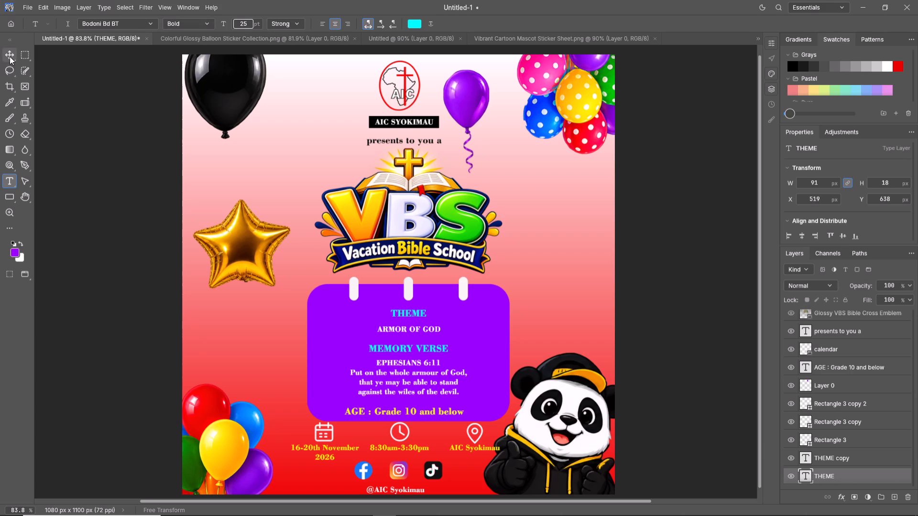
Change the font of the ARMOR OF GOD text under the THEME heading to Clarendon Blk BT.
click(410, 376)
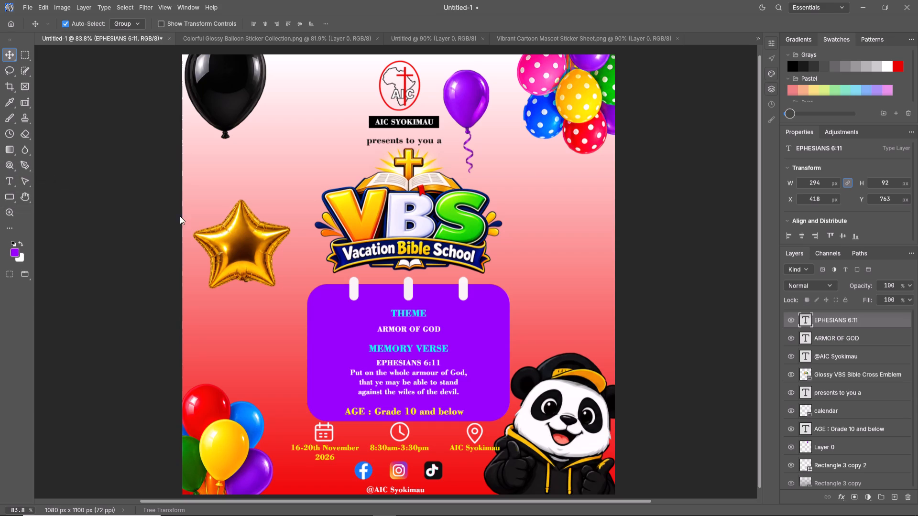
click(404, 330)
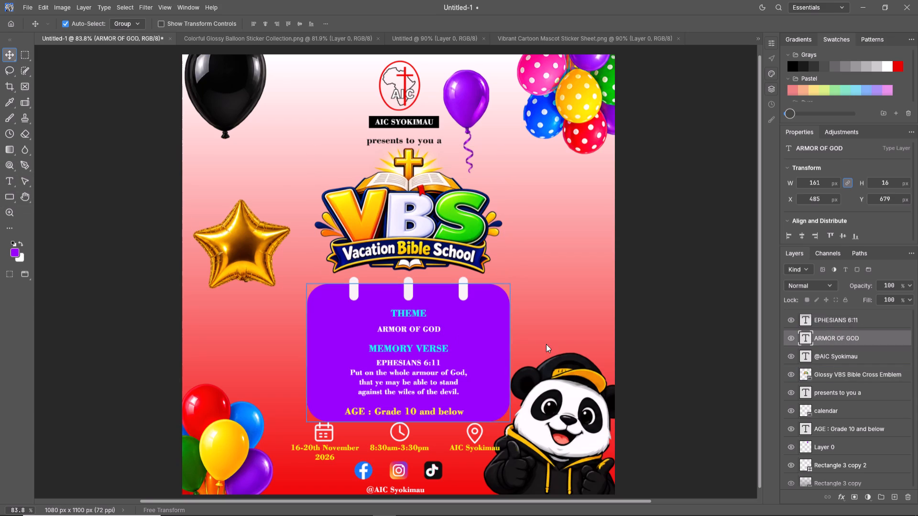
click(13, 183)
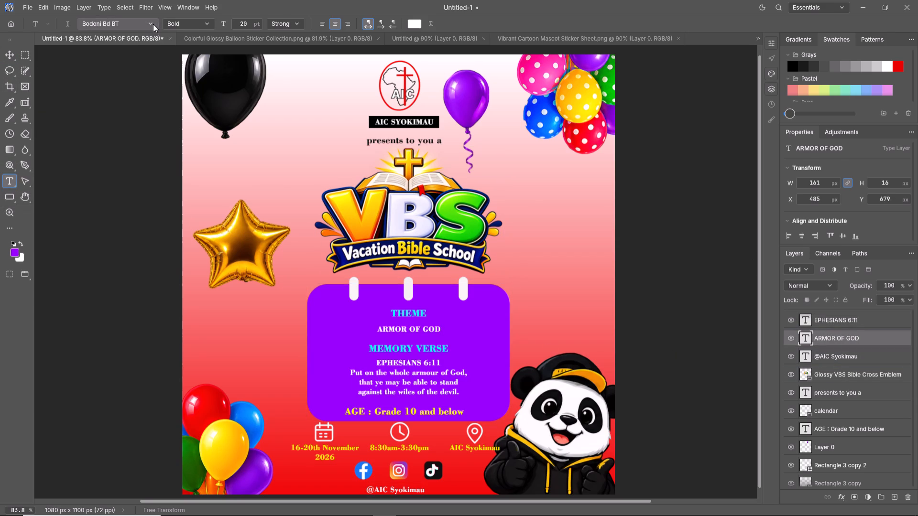
click(153, 24)
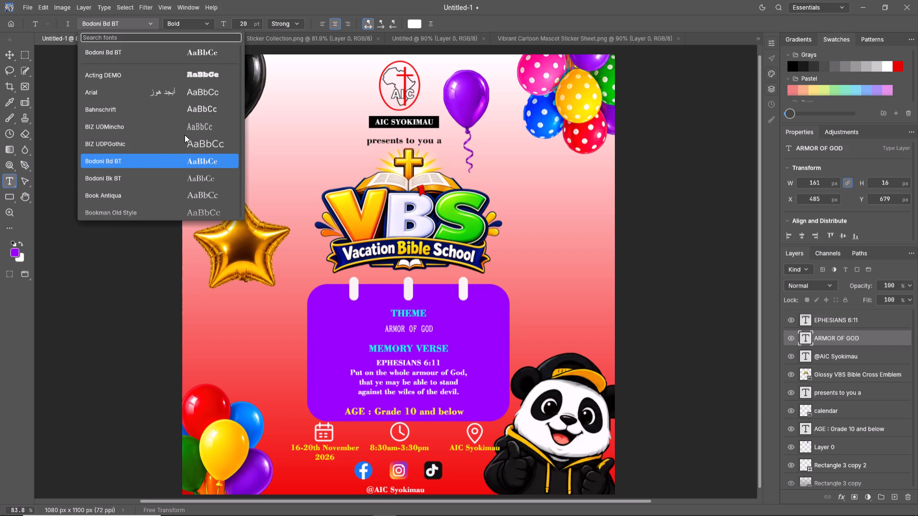
scroll(185, 136, down, 3)
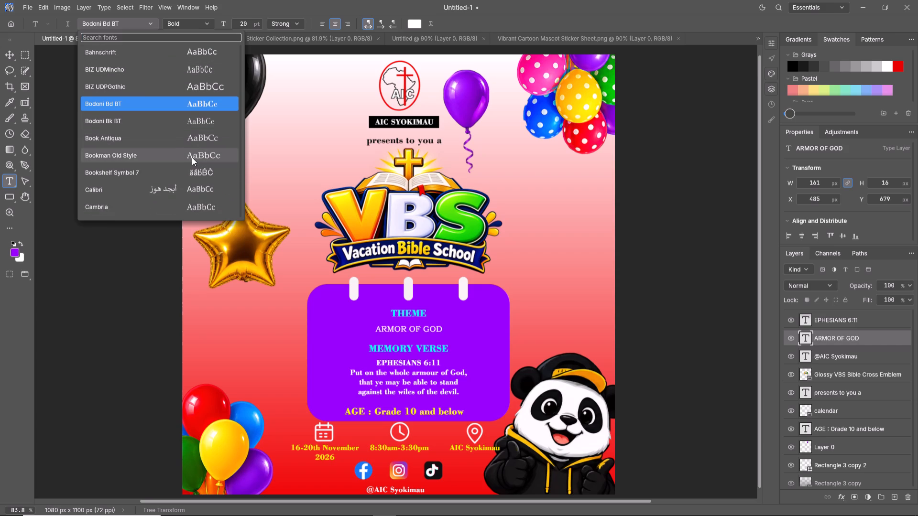
scroll(192, 157, down, 1)
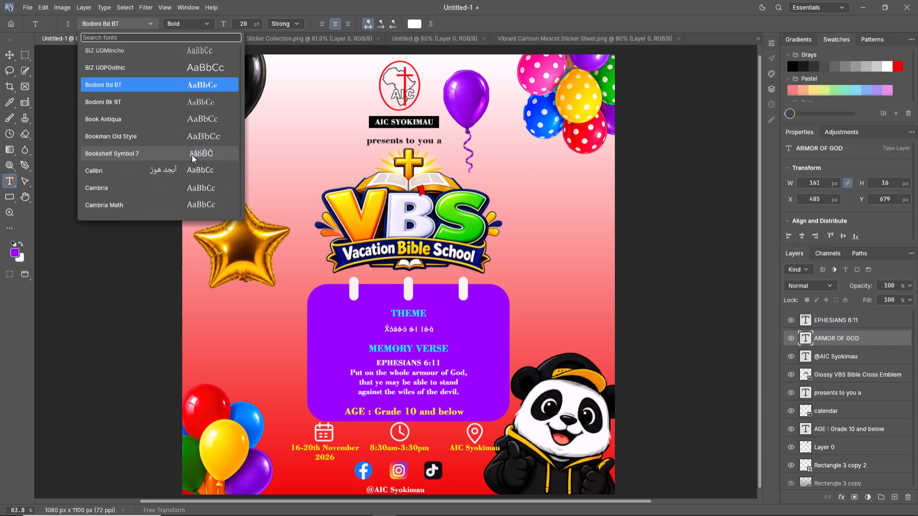
scroll(192, 155, down, 4)
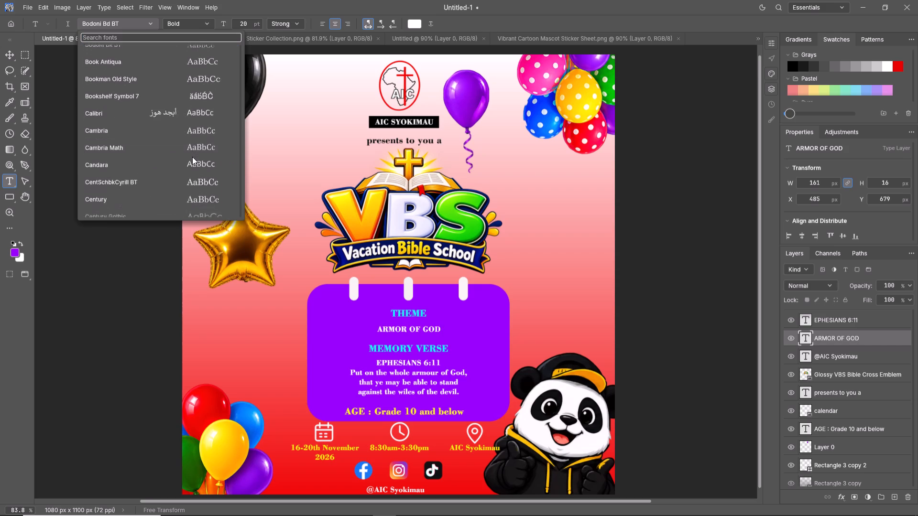
scroll(192, 157, down, 1)
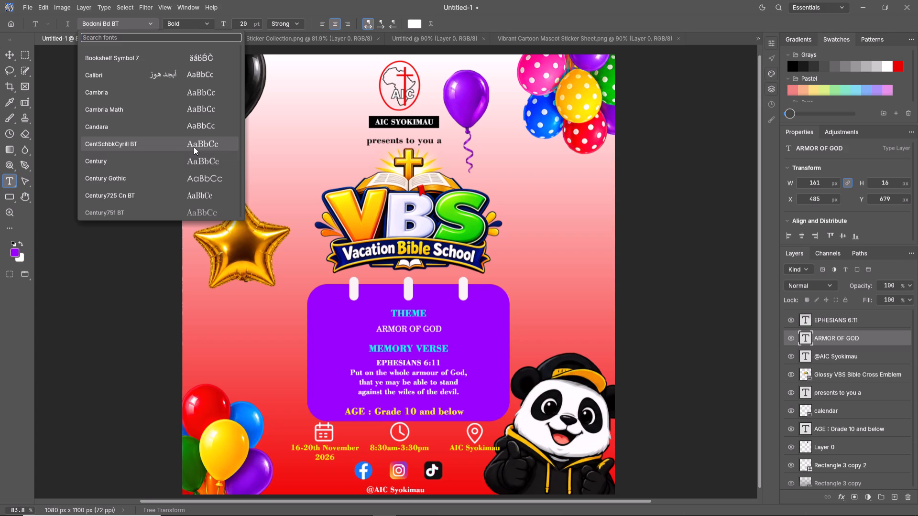
scroll(193, 147, down, 1)
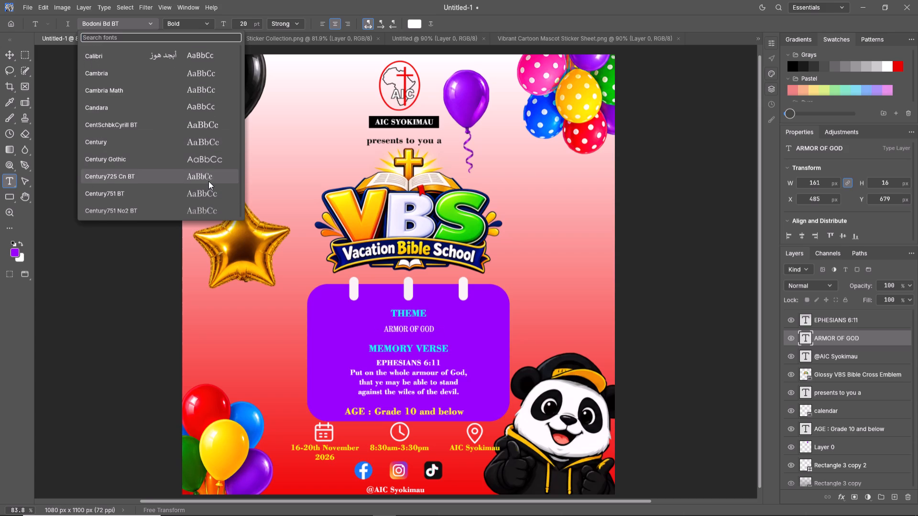
scroll(206, 177, down, 2)
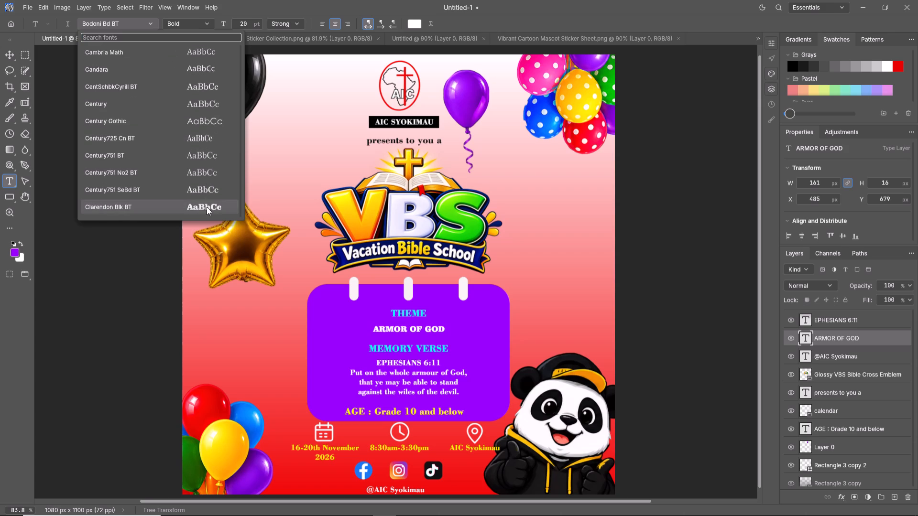
click(207, 207)
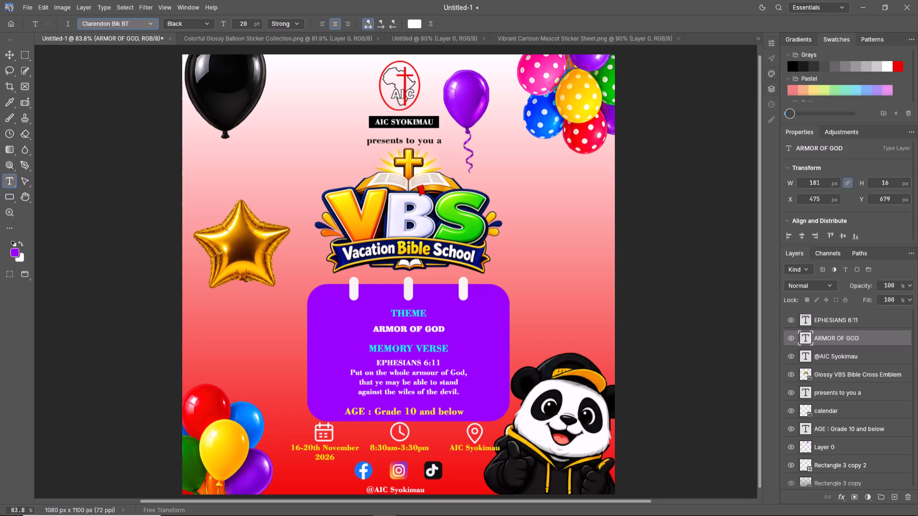
click(10, 53)
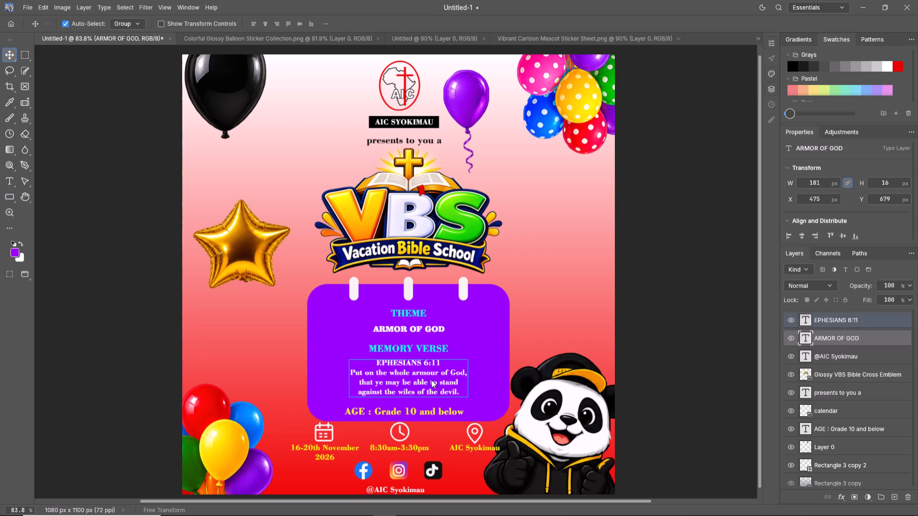
Change the font of the whole EPHESIANS 6:11 verse text to Clarendon Blk BT.
click(431, 380)
click(9, 176)
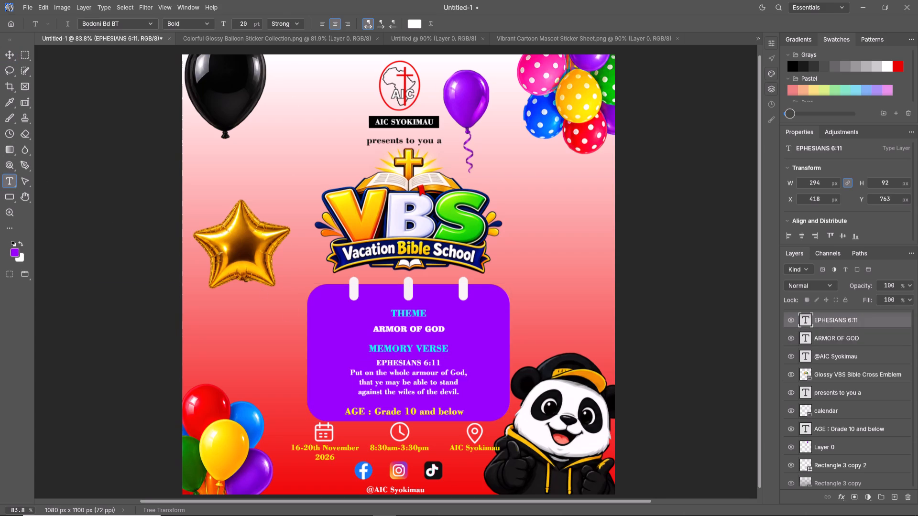
click(152, 24)
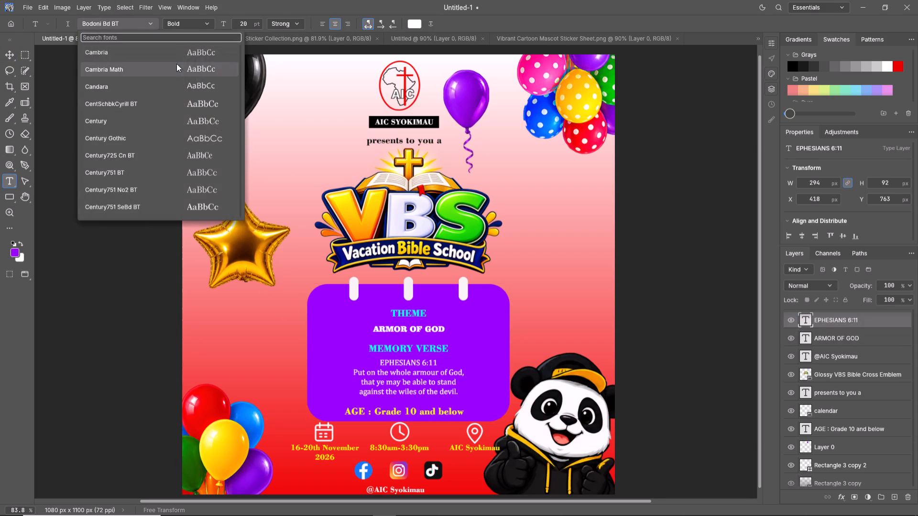
scroll(190, 64, up, 2)
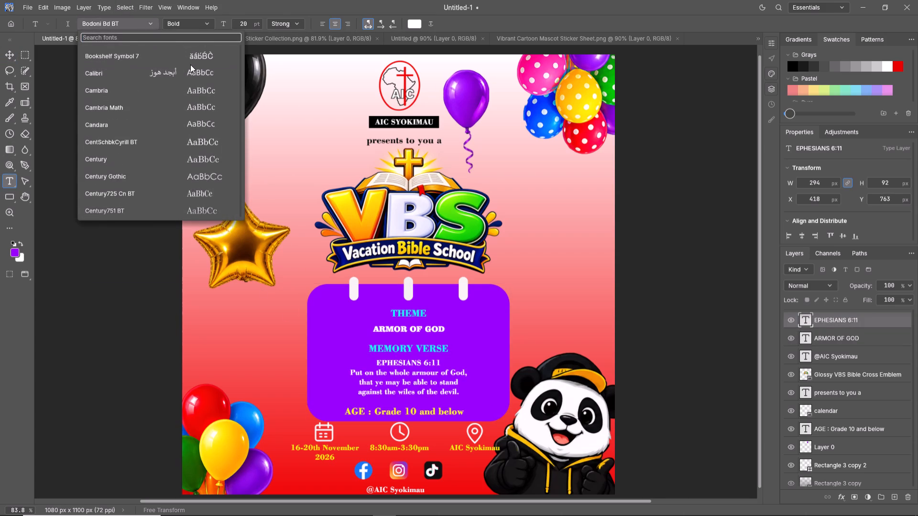
scroll(190, 64, up, 7)
scroll(191, 64, down, 8)
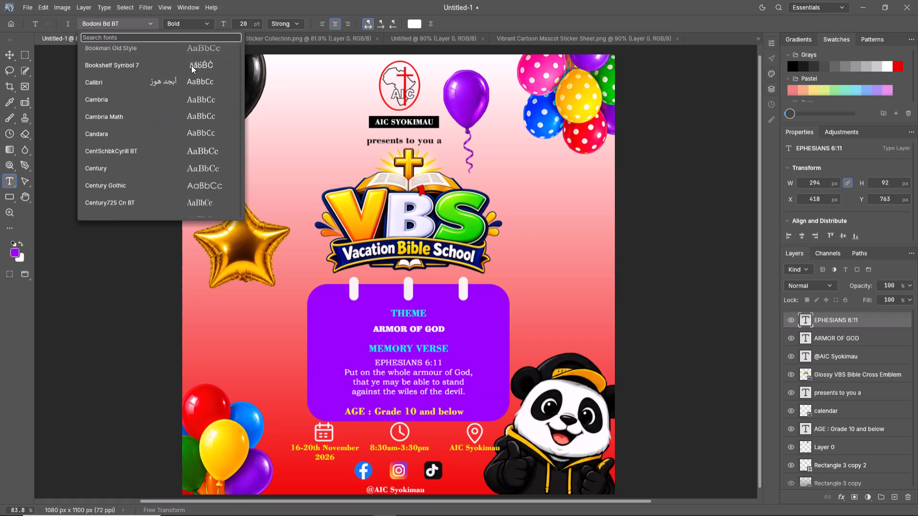
scroll(191, 65, down, 4)
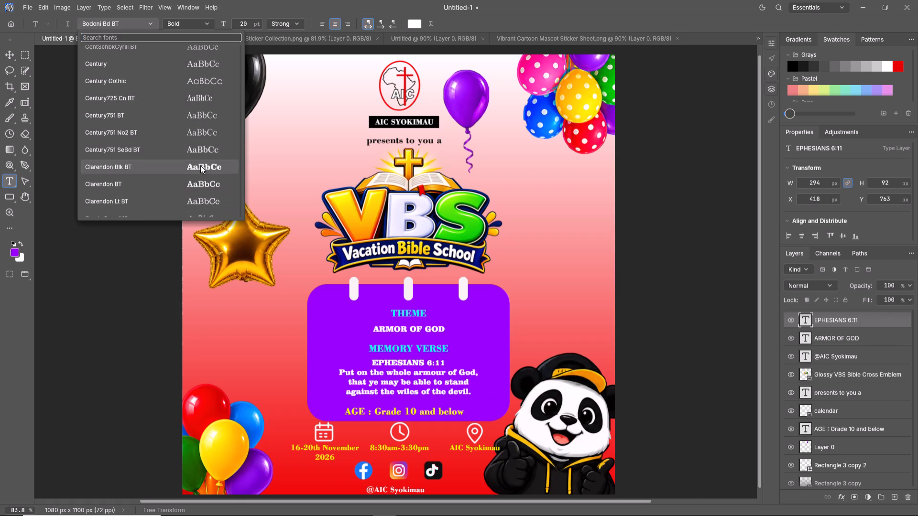
click(200, 165)
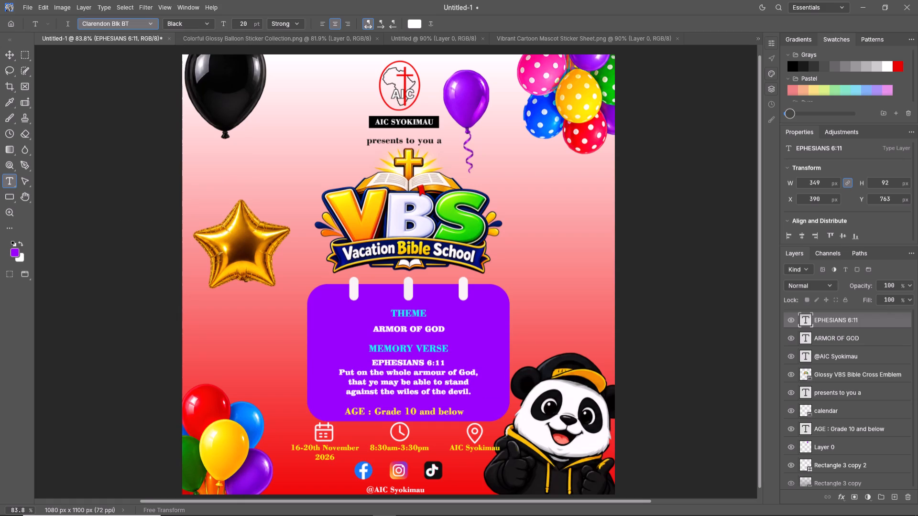
click(4, 56)
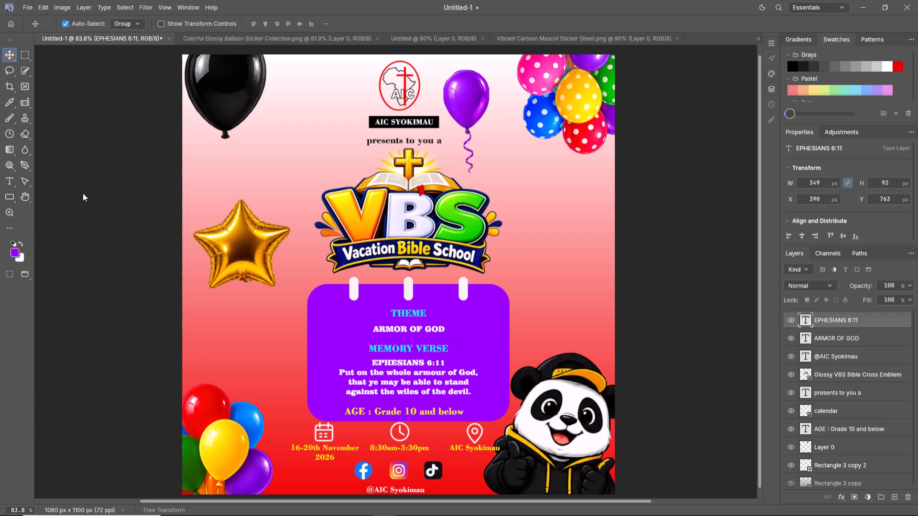
Give the purple rounded panel (Rectangle 2) a solid white (#FFFFFF) stroke 3 px wide.
click(492, 342)
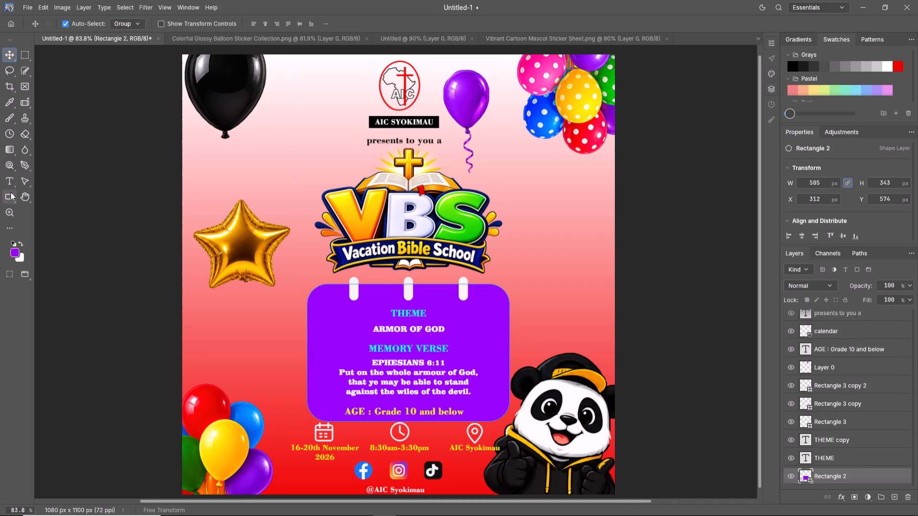
click(11, 193)
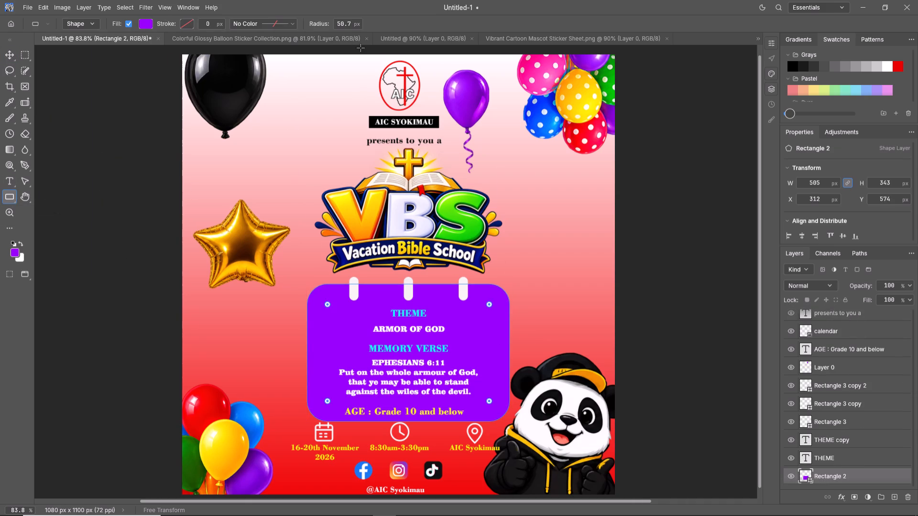
click(181, 23)
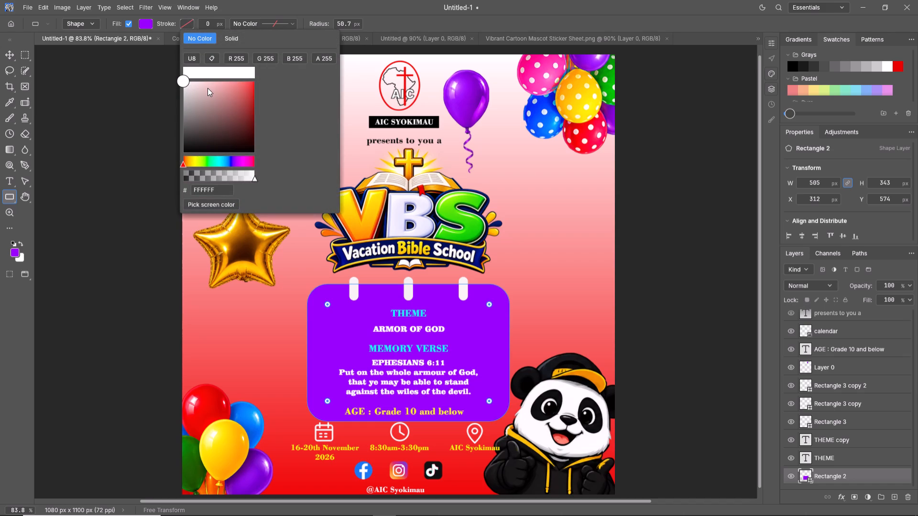
click(195, 167)
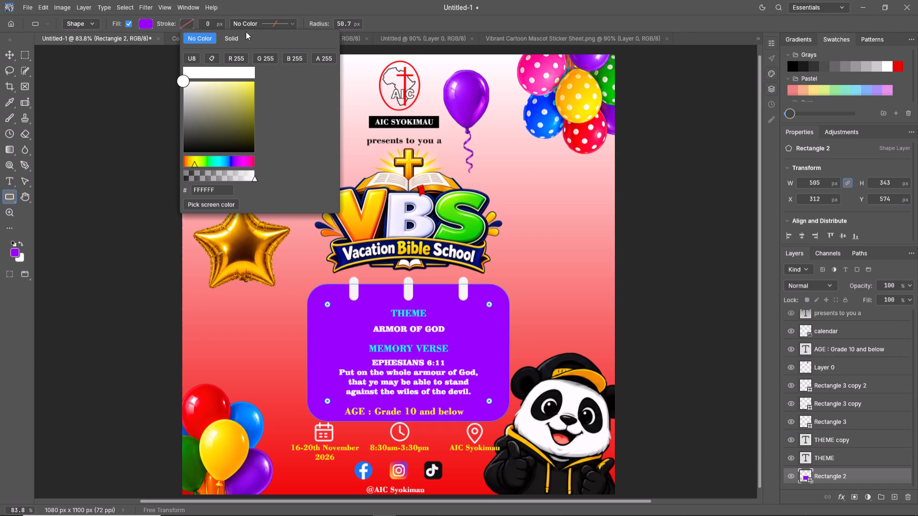
click(213, 22)
key(BackSpace)
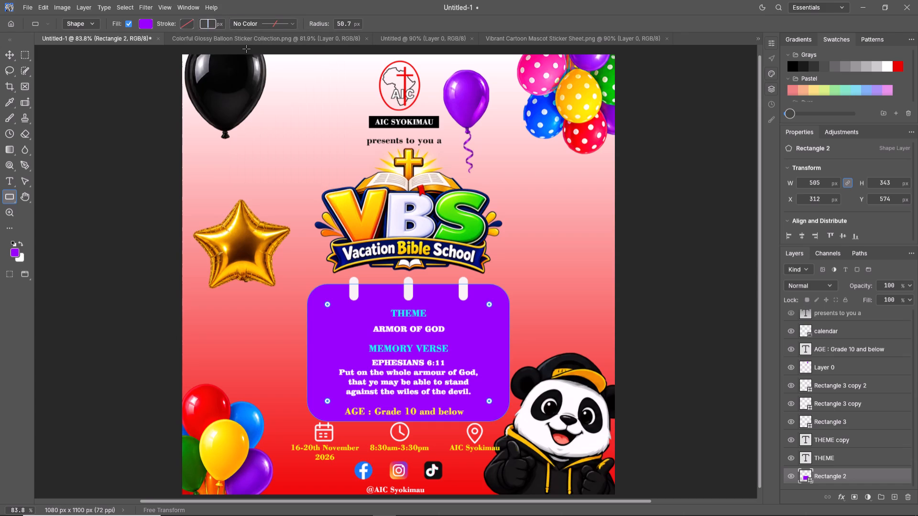
key(3)
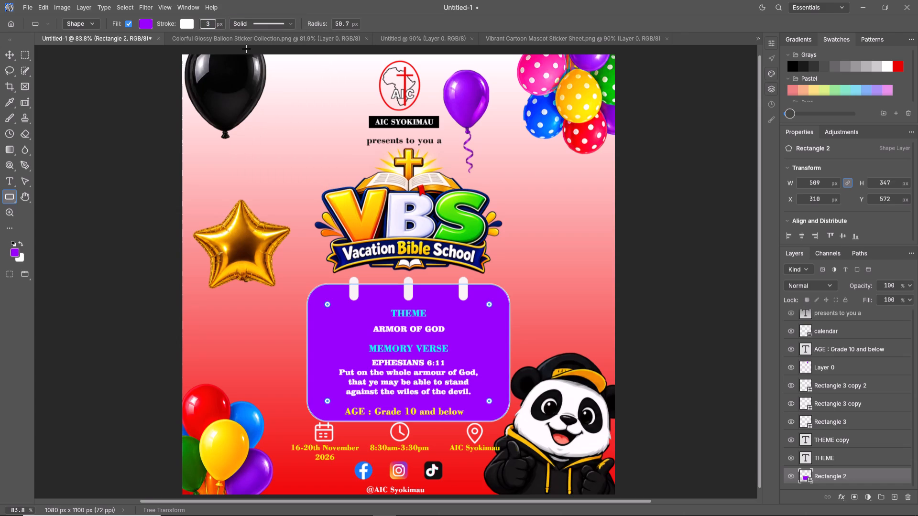
key(Return)
Export the finished poster as a PNG at 100% scale, saved under the name VBS in the church_event_icons_svg folder.
click(9, 57)
click(80, 195)
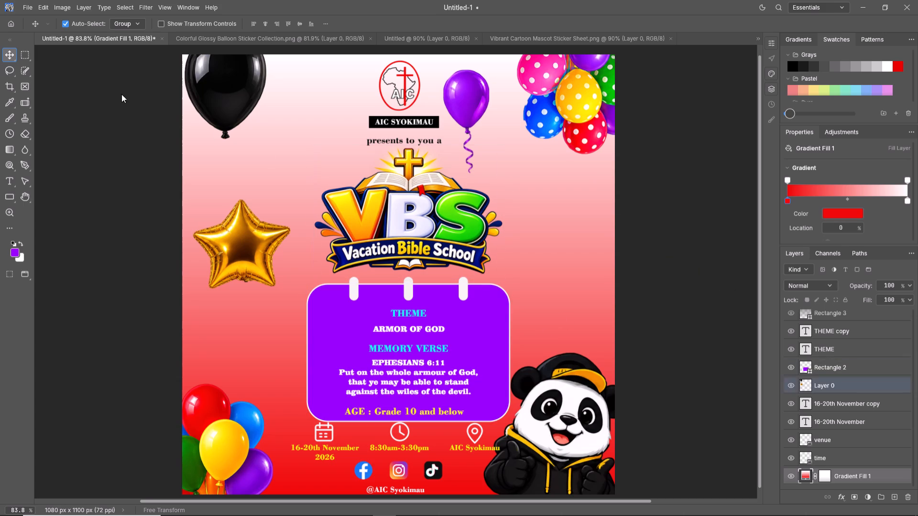
click(30, 9)
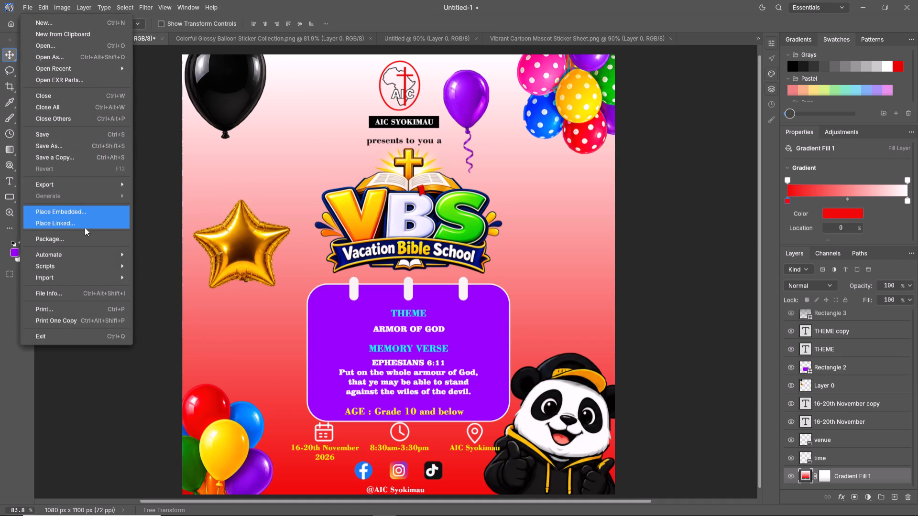
click(87, 182)
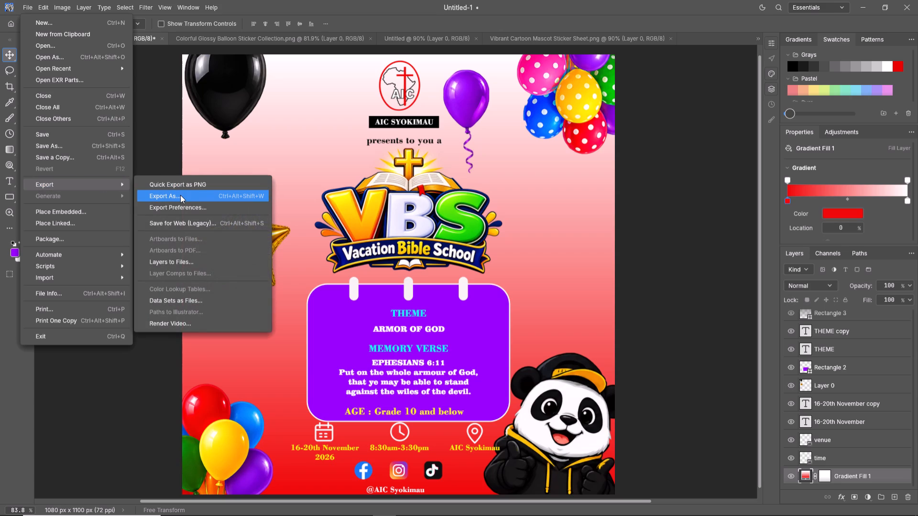
click(180, 195)
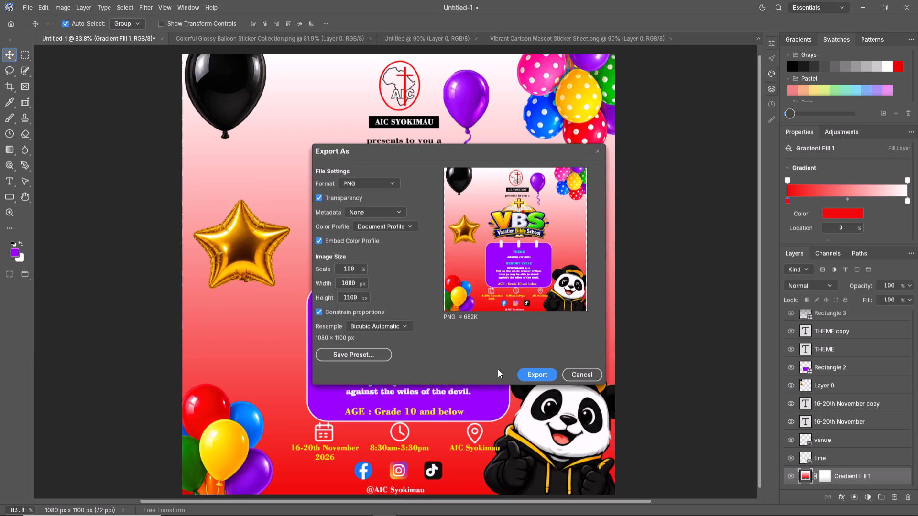
click(533, 374)
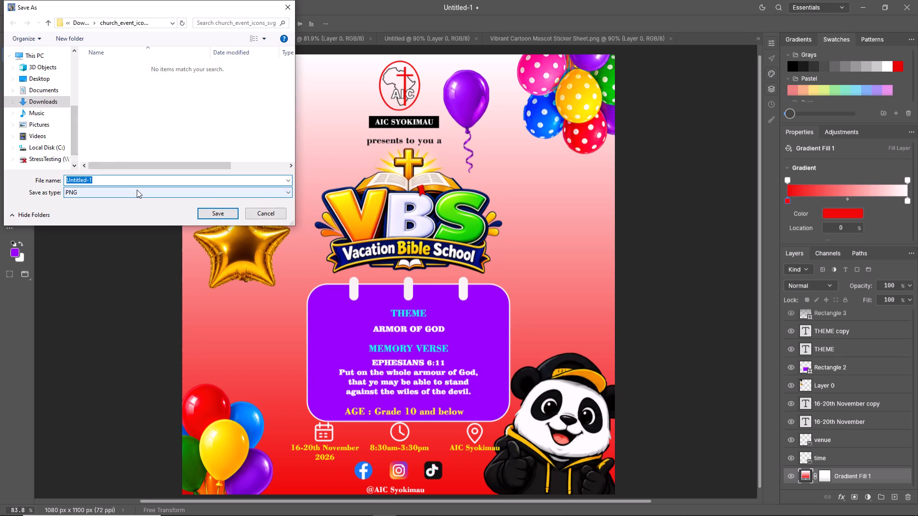
key(b)
key(BackSpace)
text(VBS)
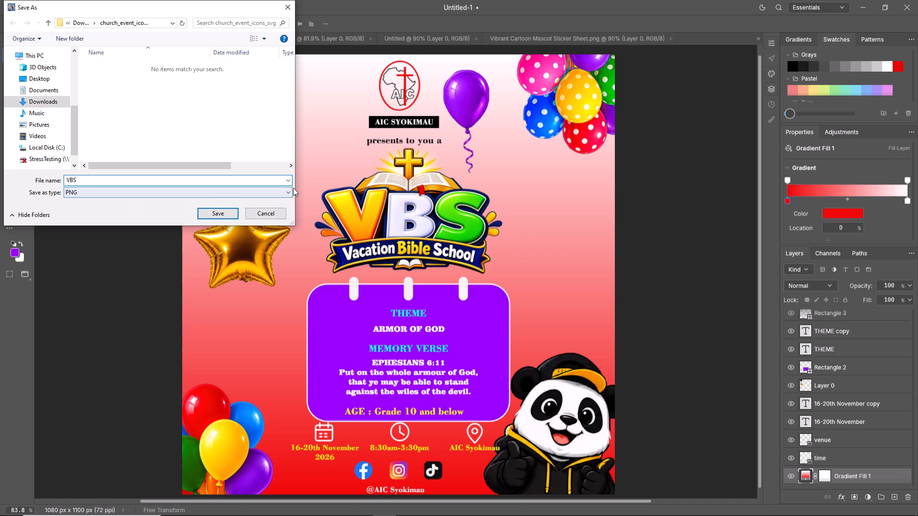
click(225, 212)
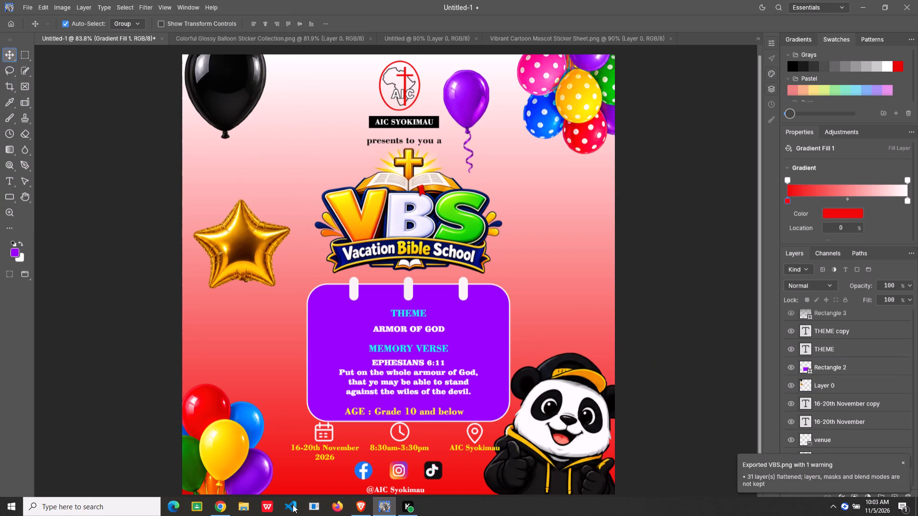
Switch to File Explorer.
click(247, 503)
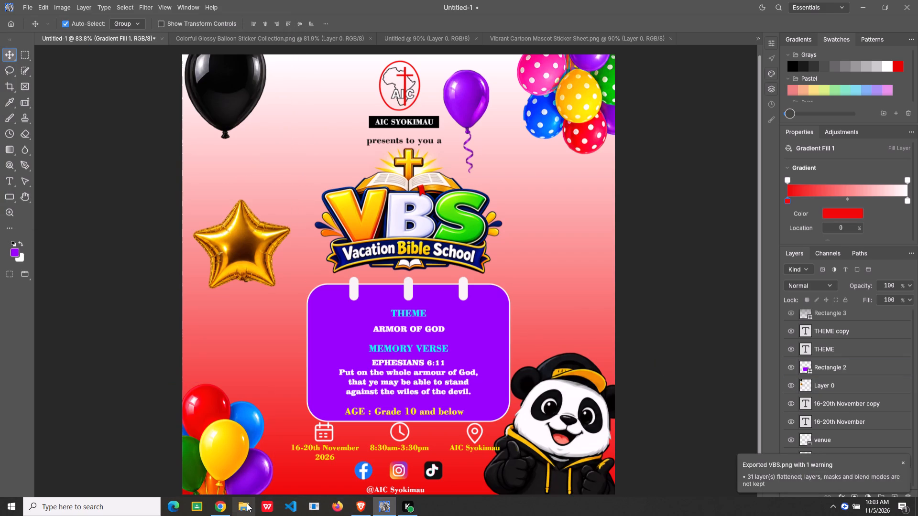
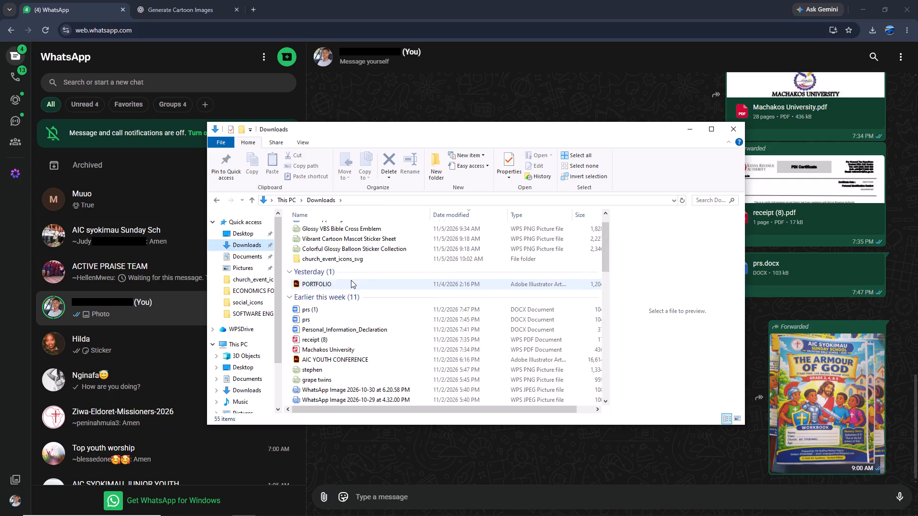
Look for the exported VBS poster image in the Downloads folder and the Desktop folder.
scroll(351, 280, down, 1)
scroll(350, 279, up, 5)
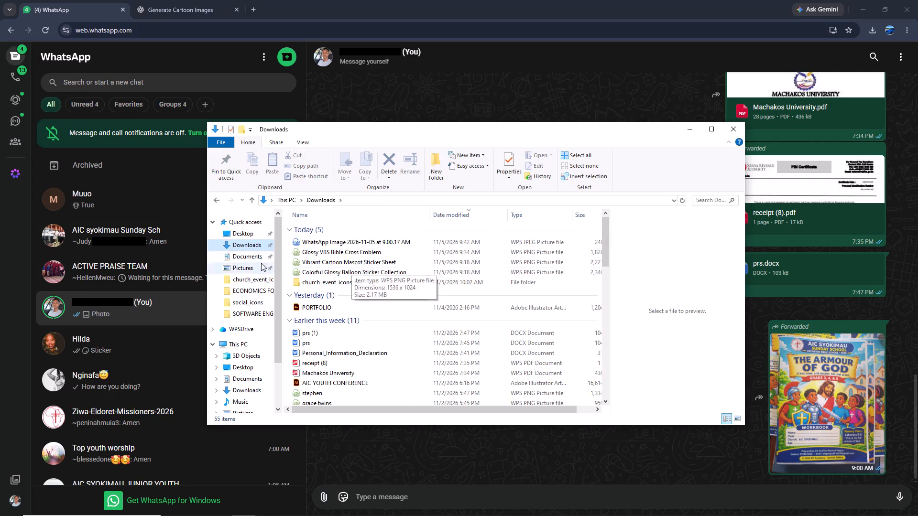
click(248, 236)
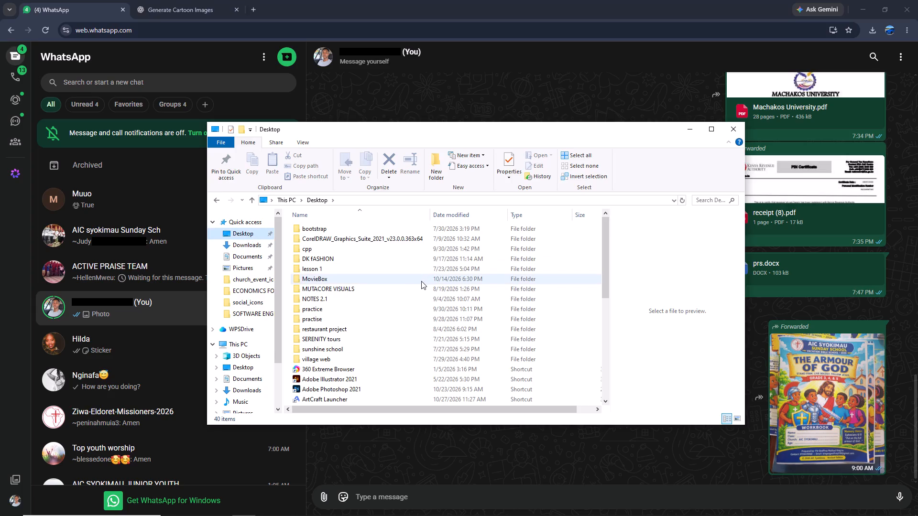
Look through the Desktop folder for the exported VBS poster image.
scroll(418, 280, down, 4)
scroll(417, 280, up, 9)
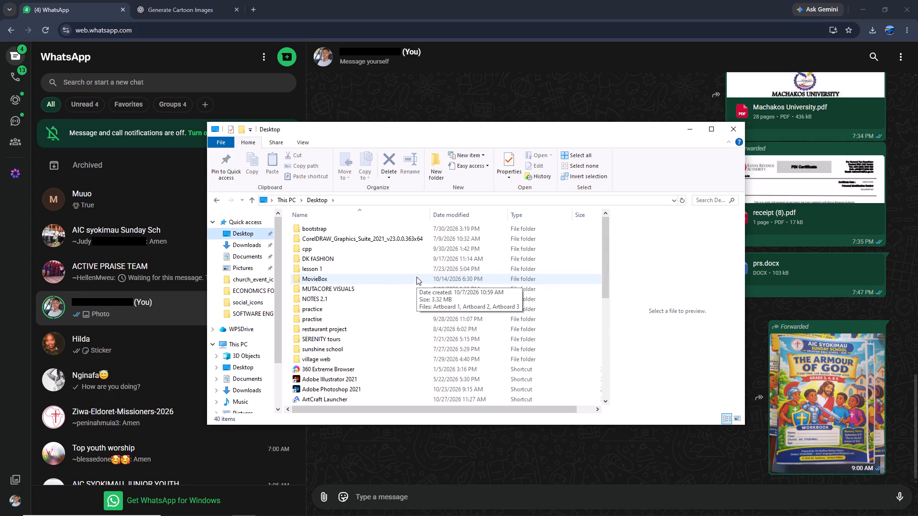
scroll(459, 267, down, 5)
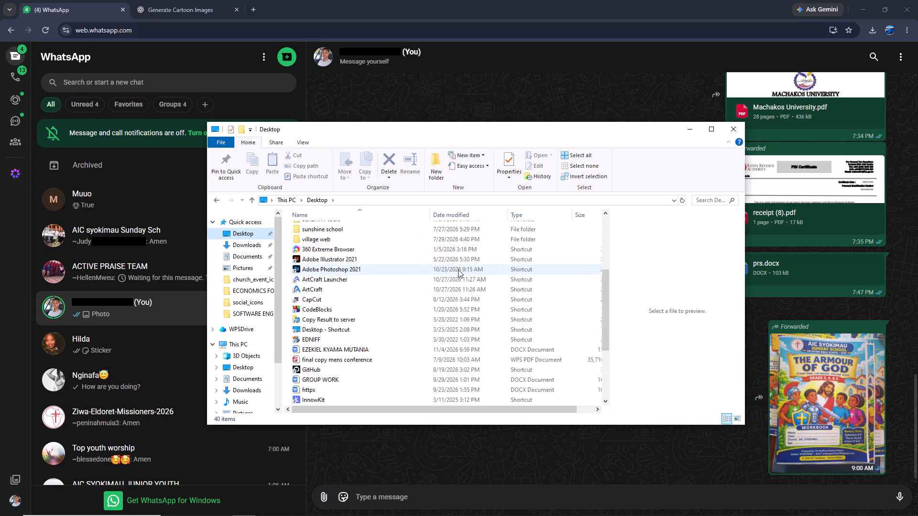
scroll(459, 268, down, 11)
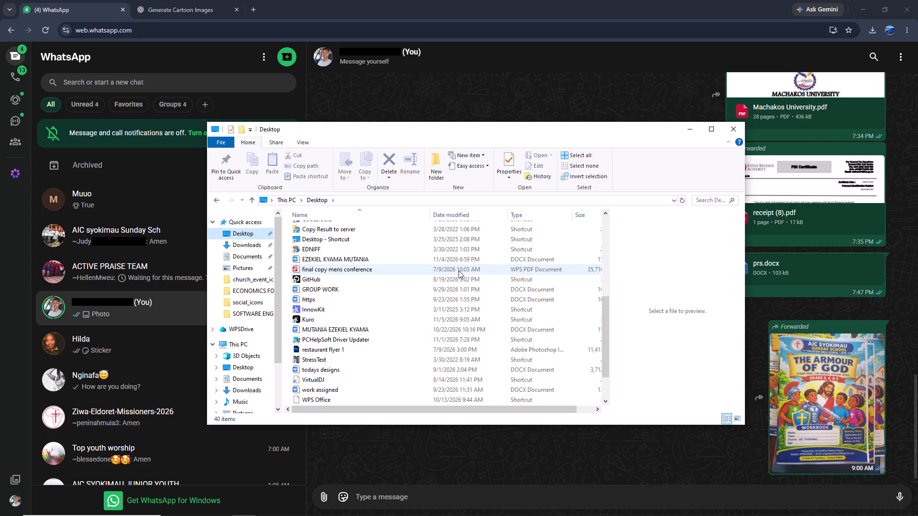
scroll(459, 270, up, 9)
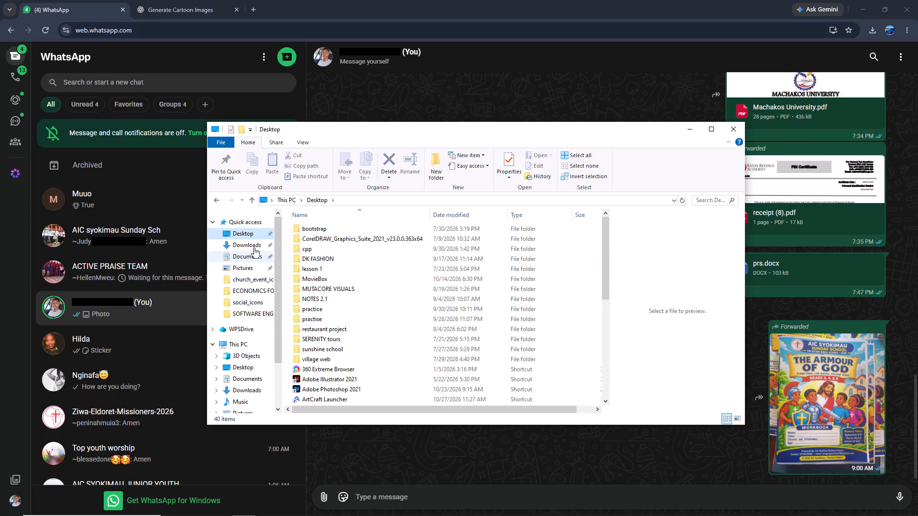
Open the Downloads folder and look through its files for the exported VBS poster image.
click(254, 244)
scroll(409, 265, up, 4)
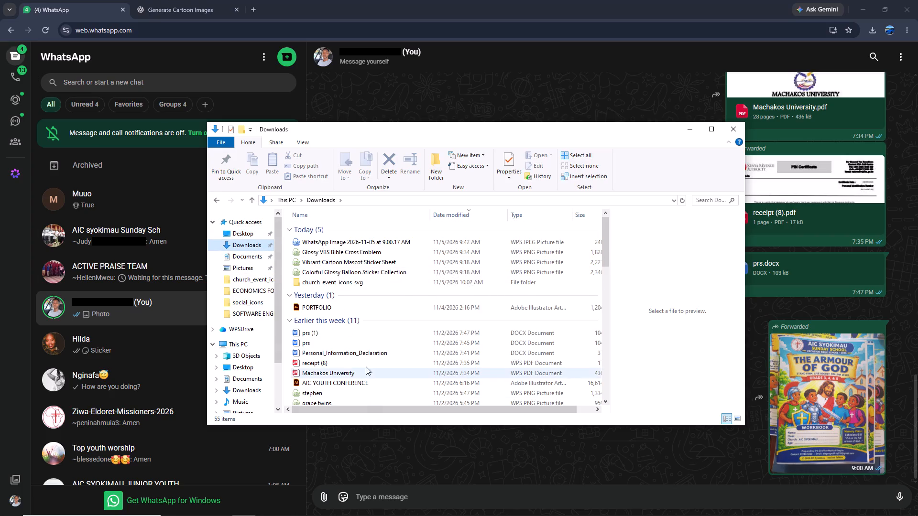
scroll(366, 366, down, 5)
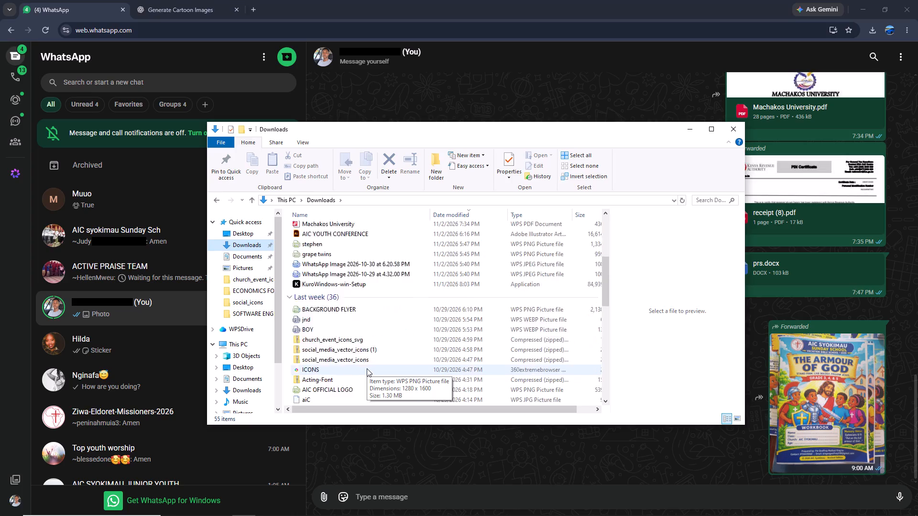
scroll(367, 368, down, 8)
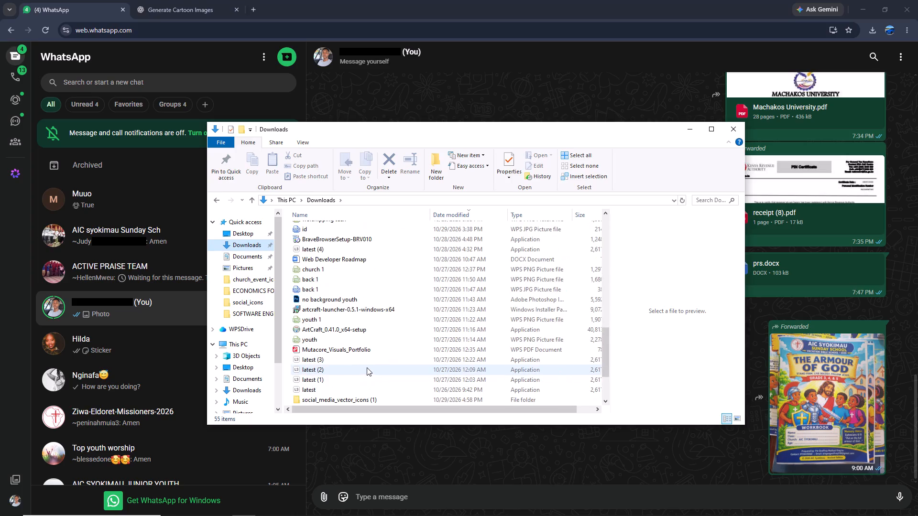
scroll(367, 367, down, 5)
scroll(366, 368, up, 3)
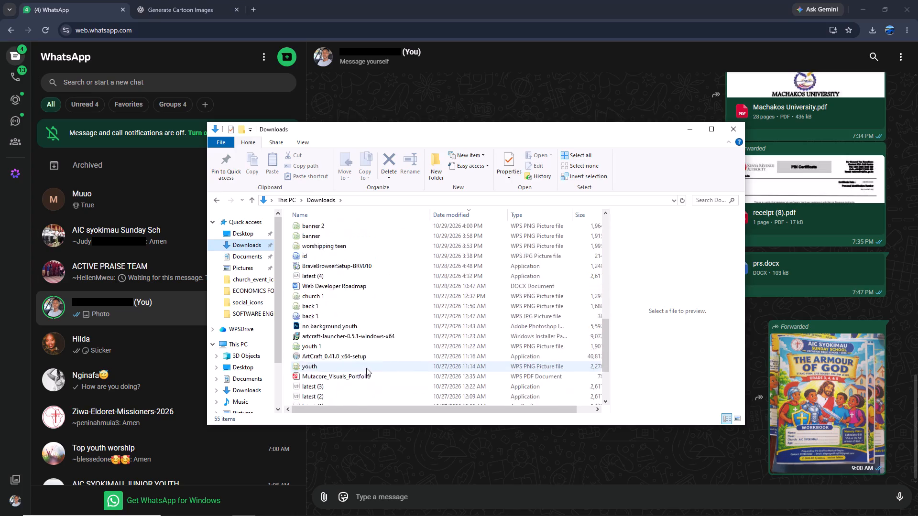
scroll(366, 368, up, 4)
scroll(366, 367, down, 3)
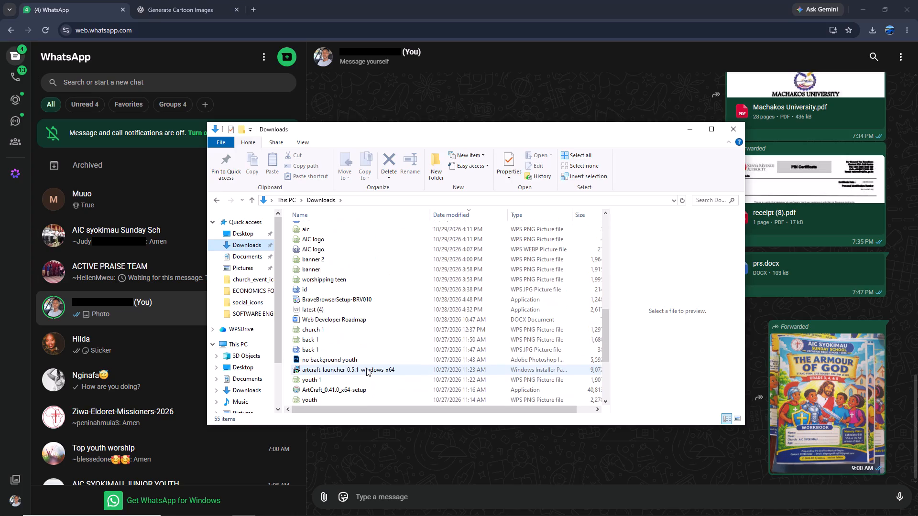
scroll(366, 368, up, 6)
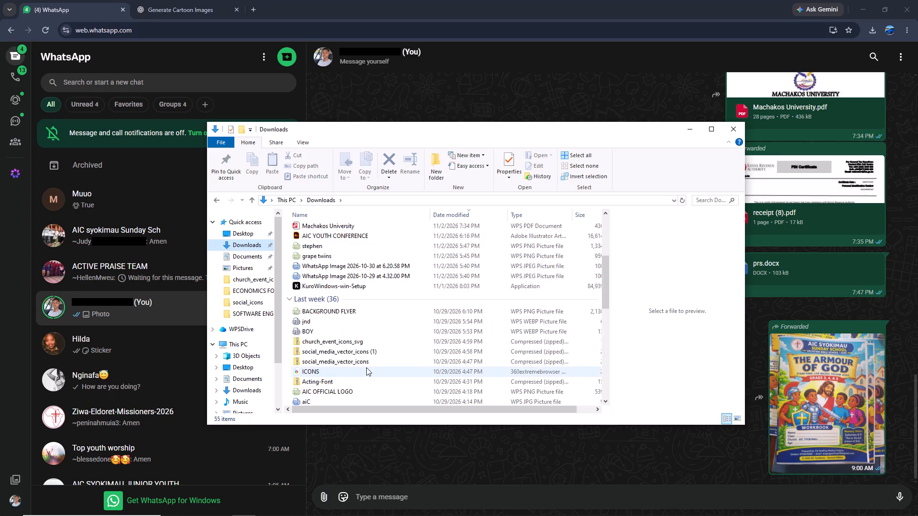
scroll(366, 367, up, 7)
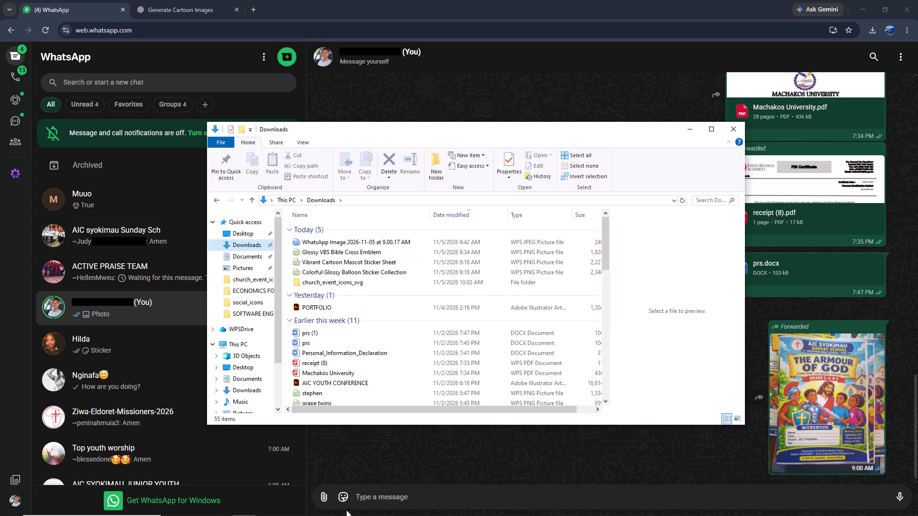
Switch back to the Photocraft image editor and start another export of the Untitled-1 poster with Export As.
click(378, 509)
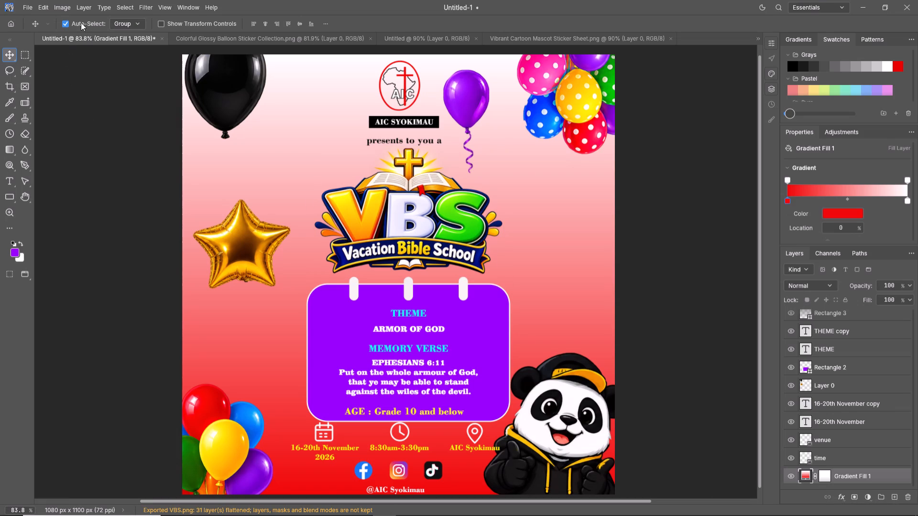
click(30, 5)
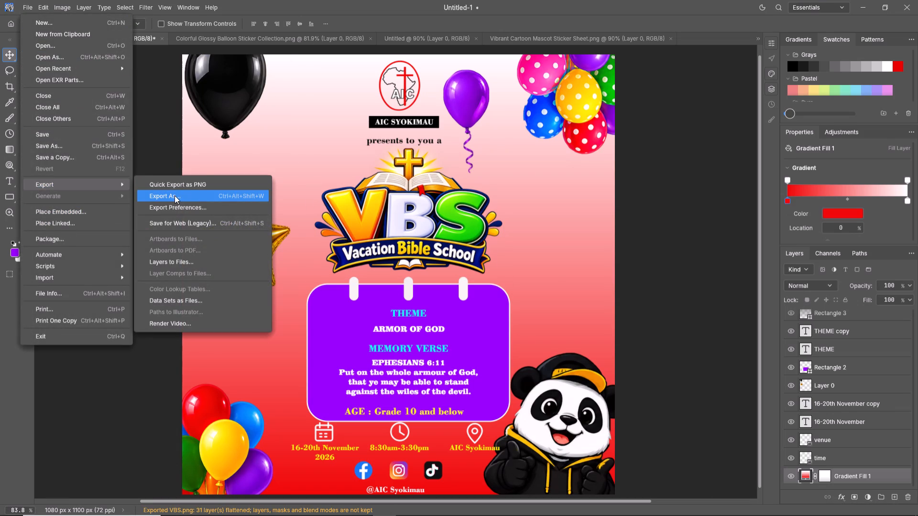
click(175, 195)
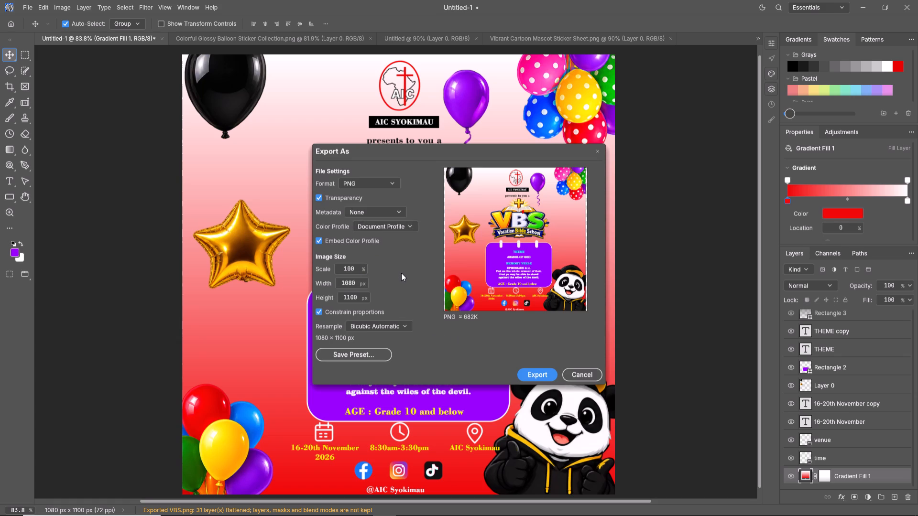
Proceed with the PNG export as far as the save location, check which folder it uses, and close without saving.
click(539, 375)
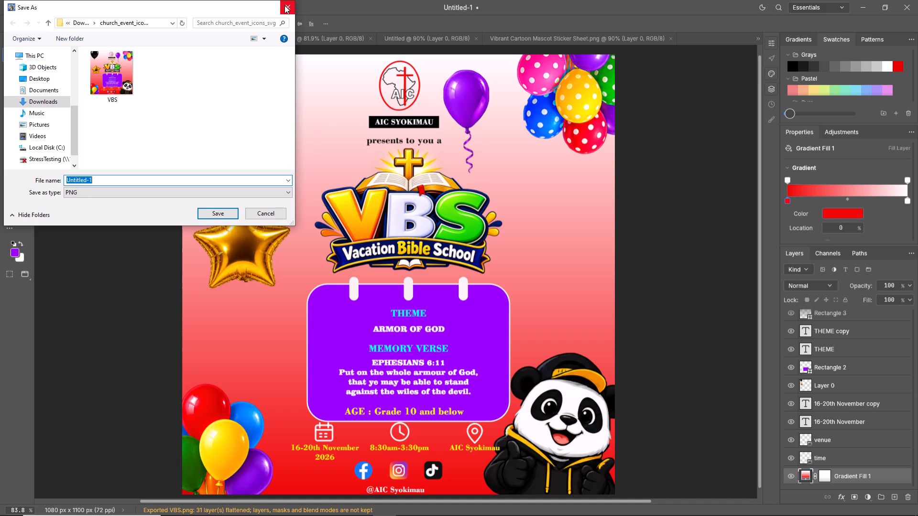